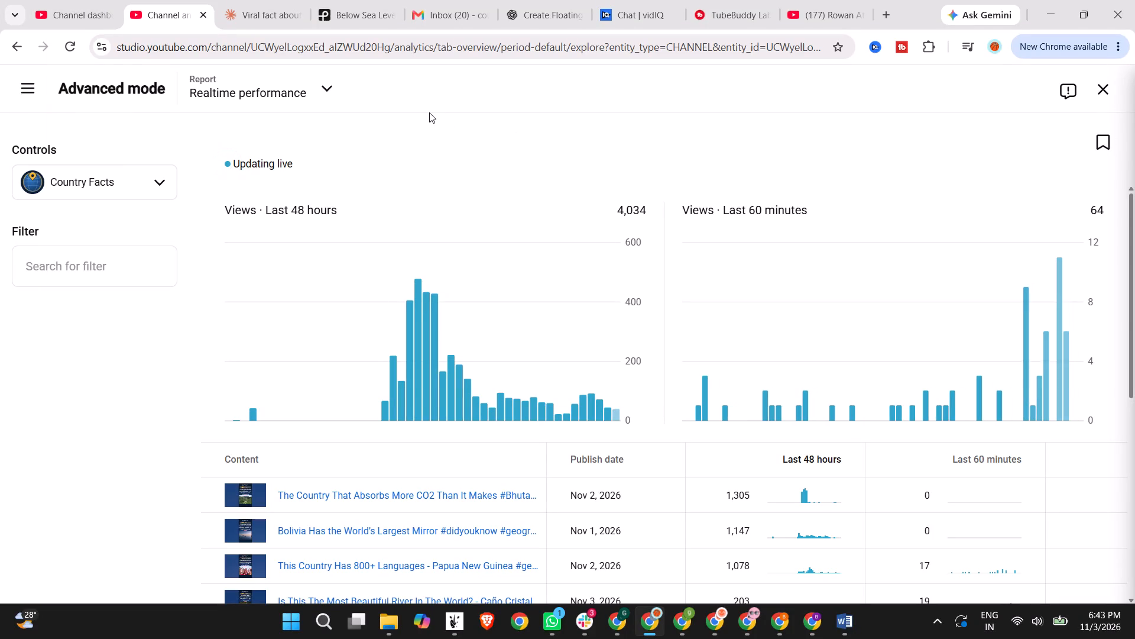
# Reload the Realtime performance report and examine each Short's views for the last 48 hours and 60 minutes, closing the report when done.
pyautogui.click(67, 44)
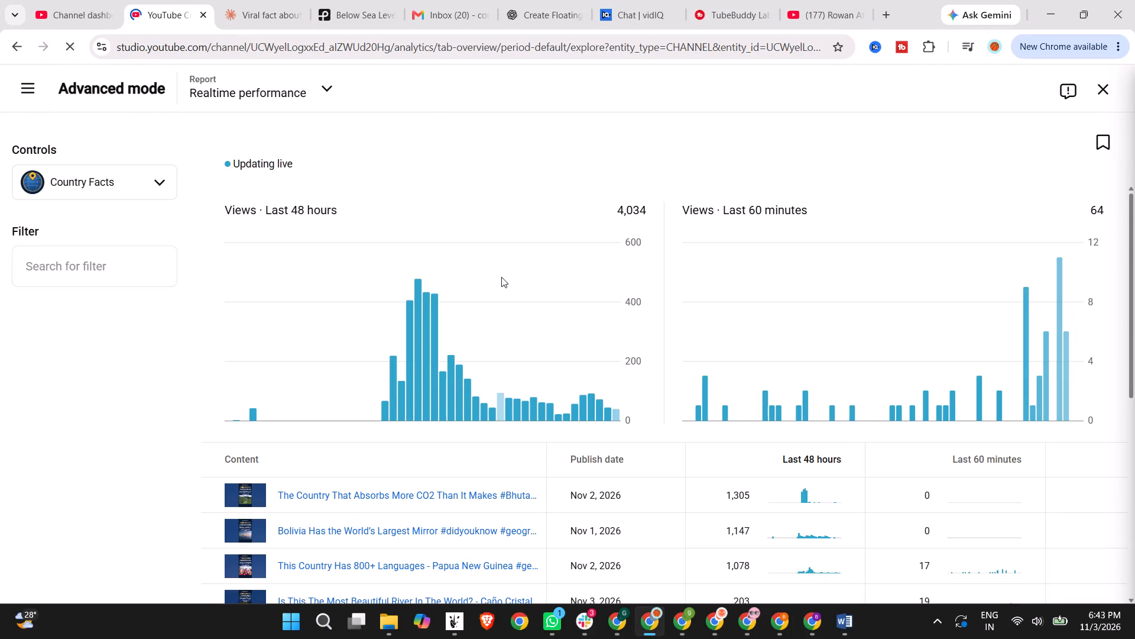
pyautogui.scroll(-3, 501, 277)
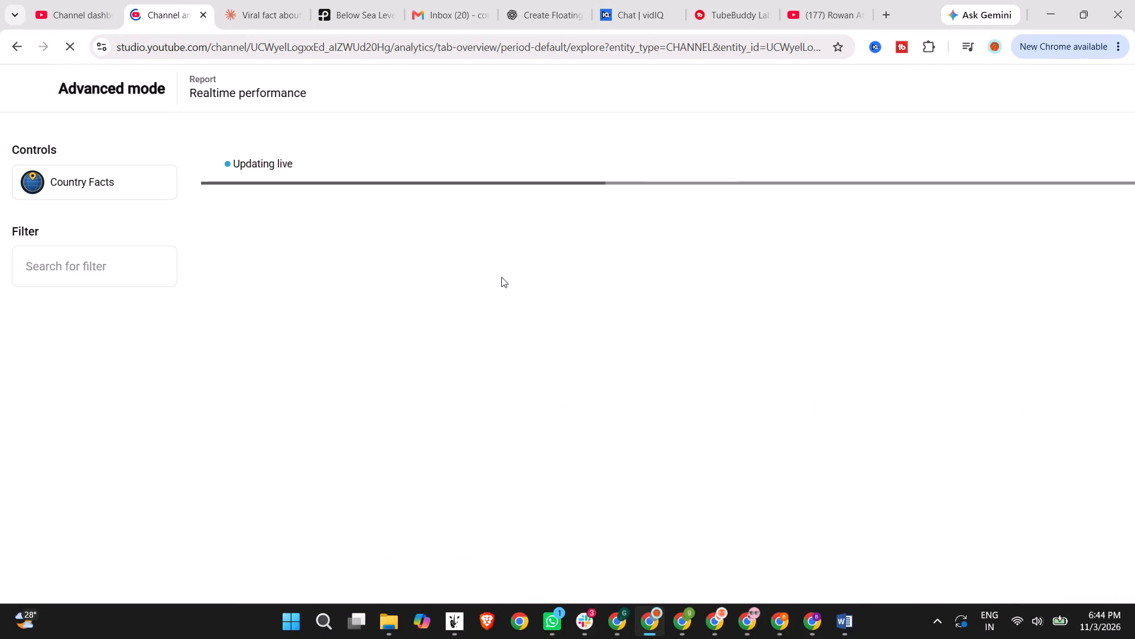
pyautogui.scroll(-2, 1016, 460)
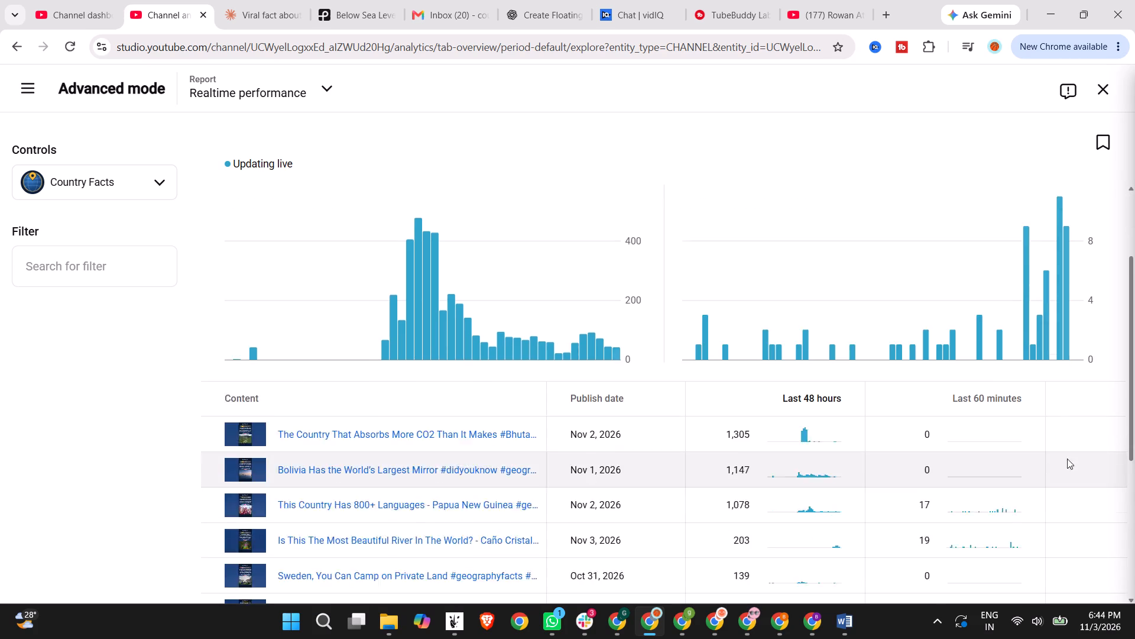
pyautogui.scroll(-2, 888, 406)
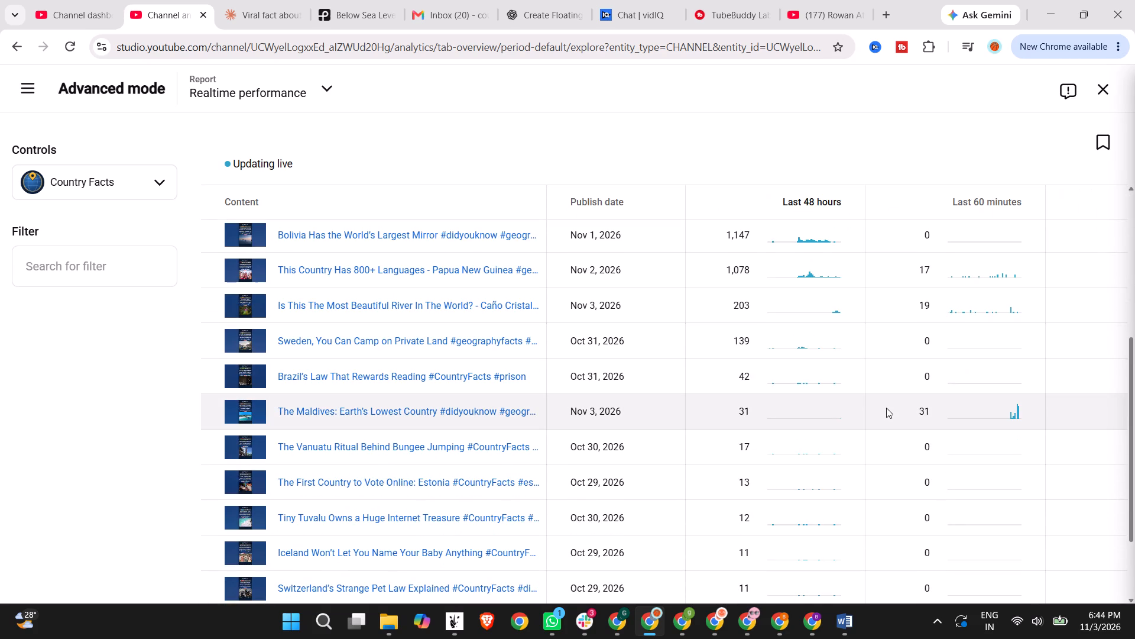
pyautogui.scroll(2, 886, 408)
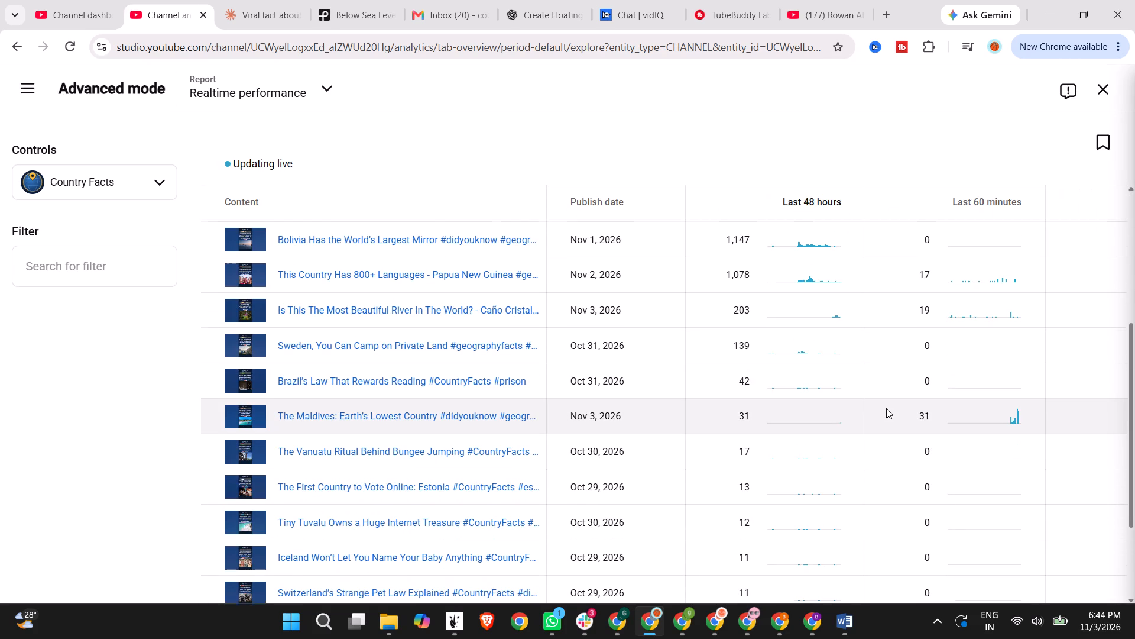
pyautogui.scroll(2, 886, 408)
pyautogui.click(1110, 89)
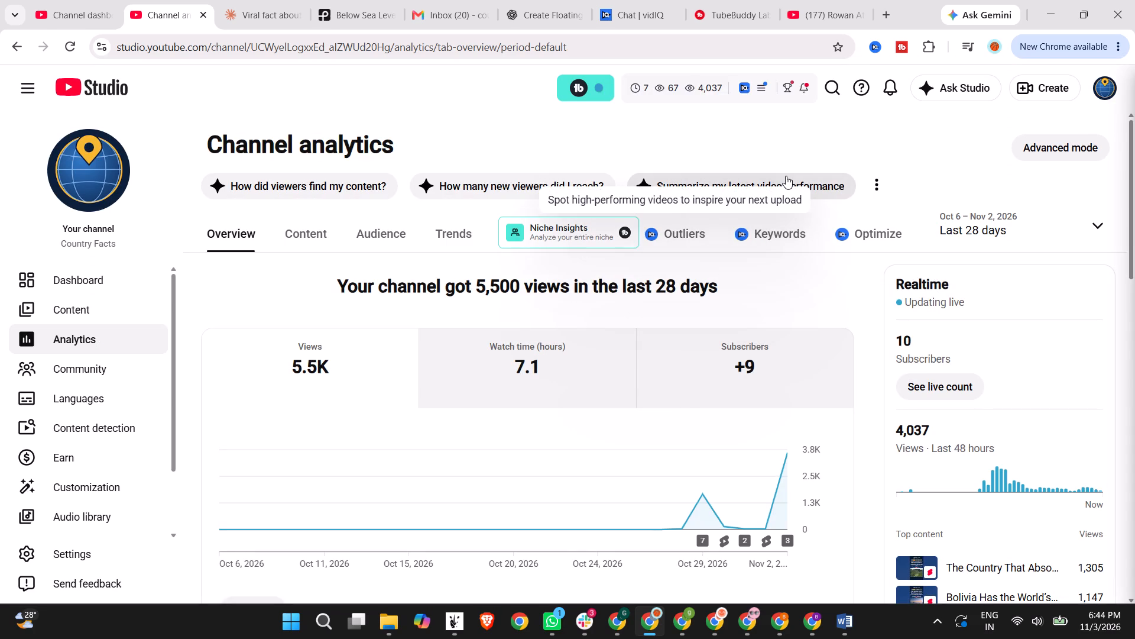
# Examine the live subscriber count report and its channel growth chart, closing the report when done.
pyautogui.click(879, 177)
pyautogui.click(930, 177)
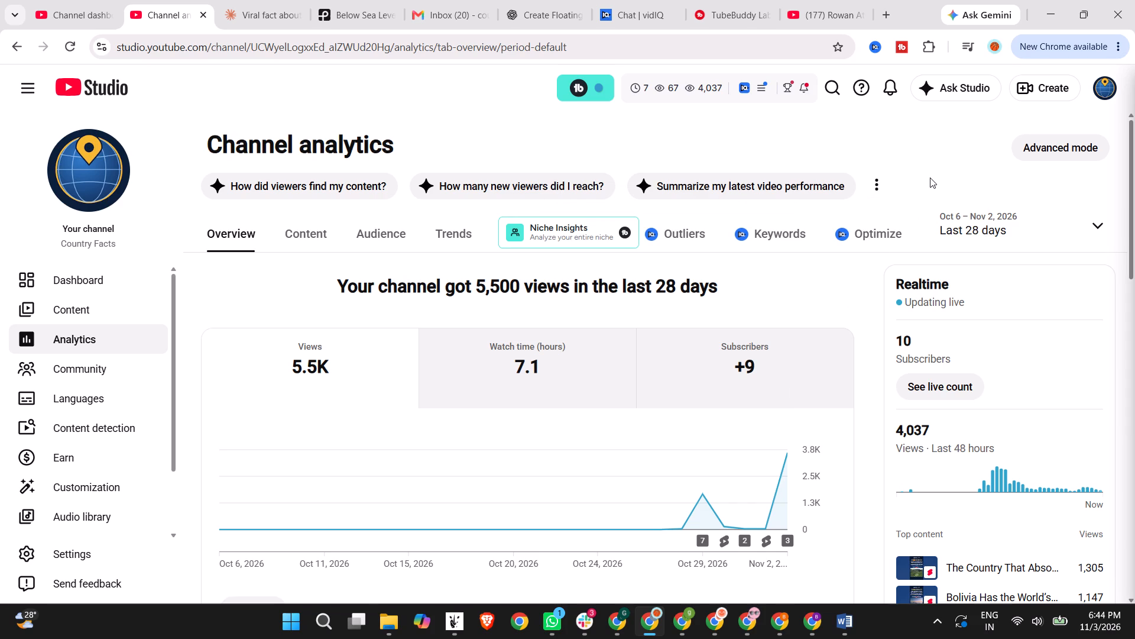
pyautogui.scroll(-3, 698, 187)
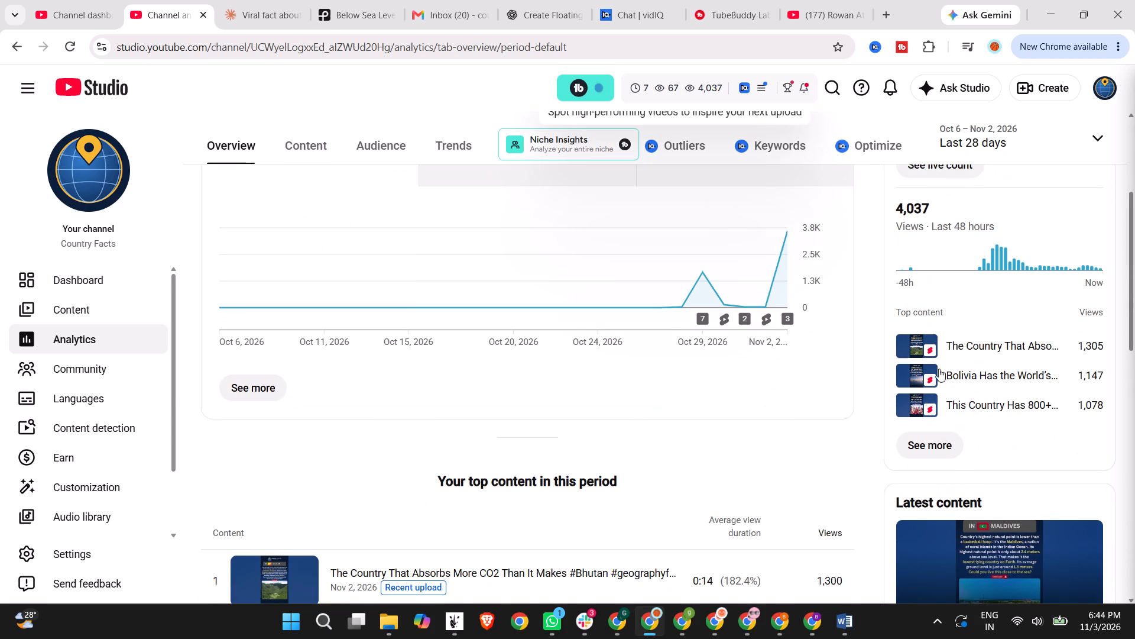
pyautogui.scroll(2, 947, 384)
pyautogui.click(944, 316)
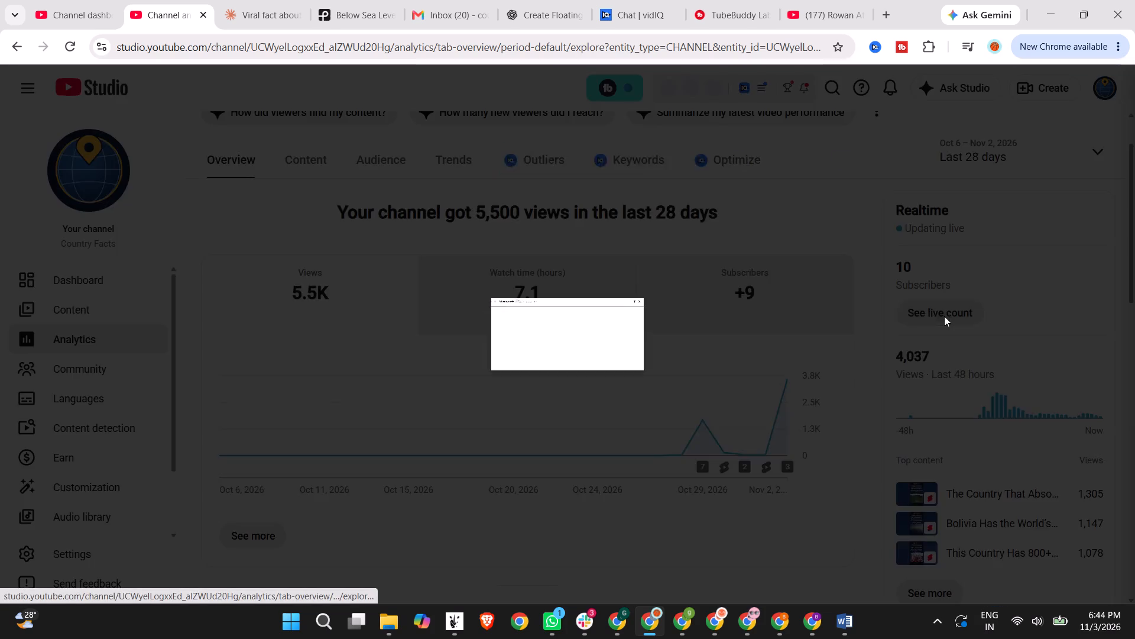
pyautogui.scroll(-2, 907, 483)
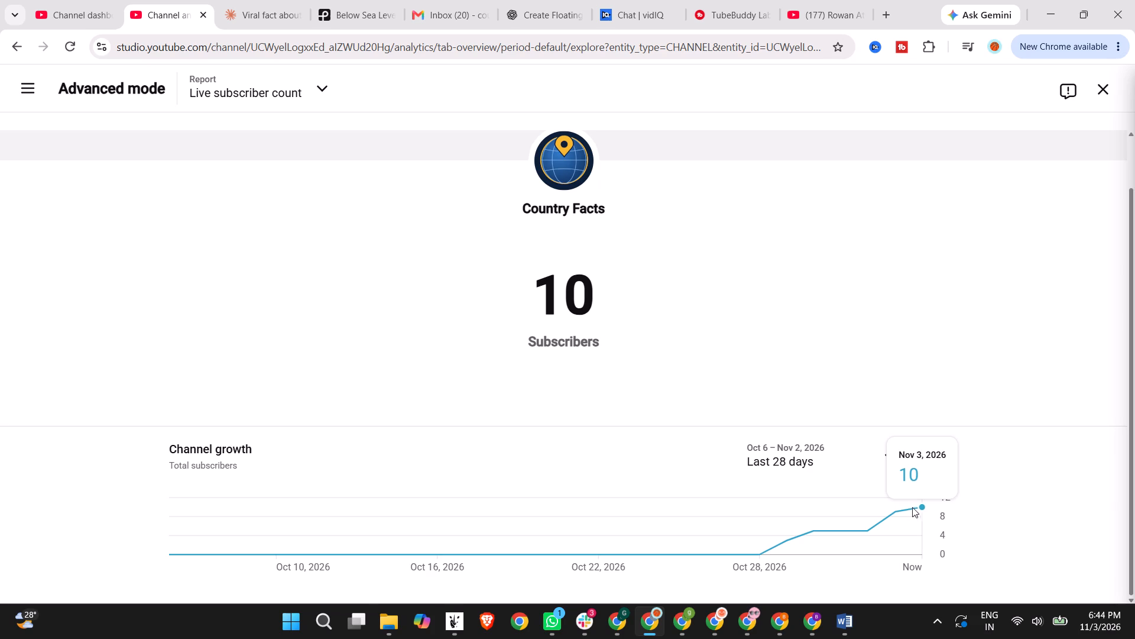
pyautogui.click(1111, 94)
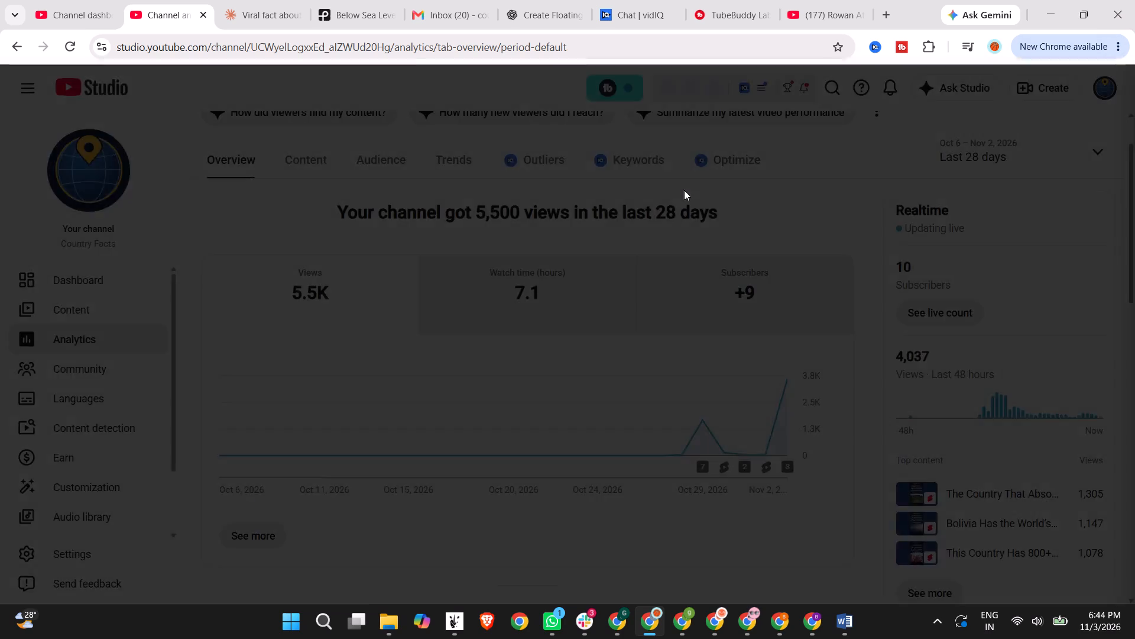
pyautogui.scroll(-3, 676, 204)
pyautogui.scroll(-2, 593, 227)
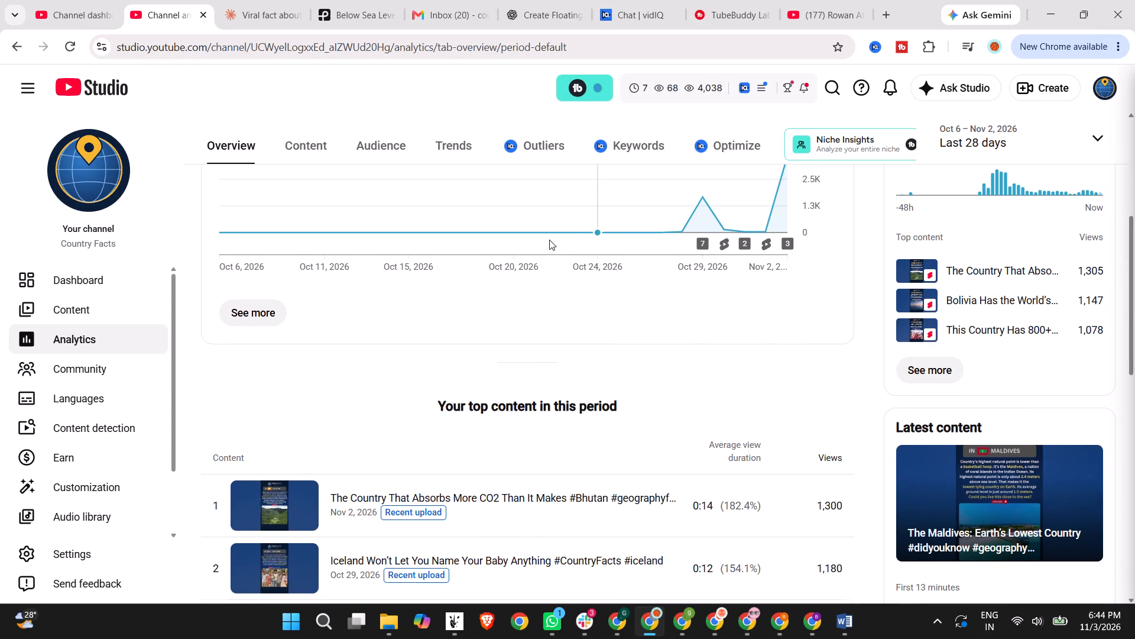
pyautogui.scroll(-2, 549, 240)
pyautogui.scroll(-3, 420, 270)
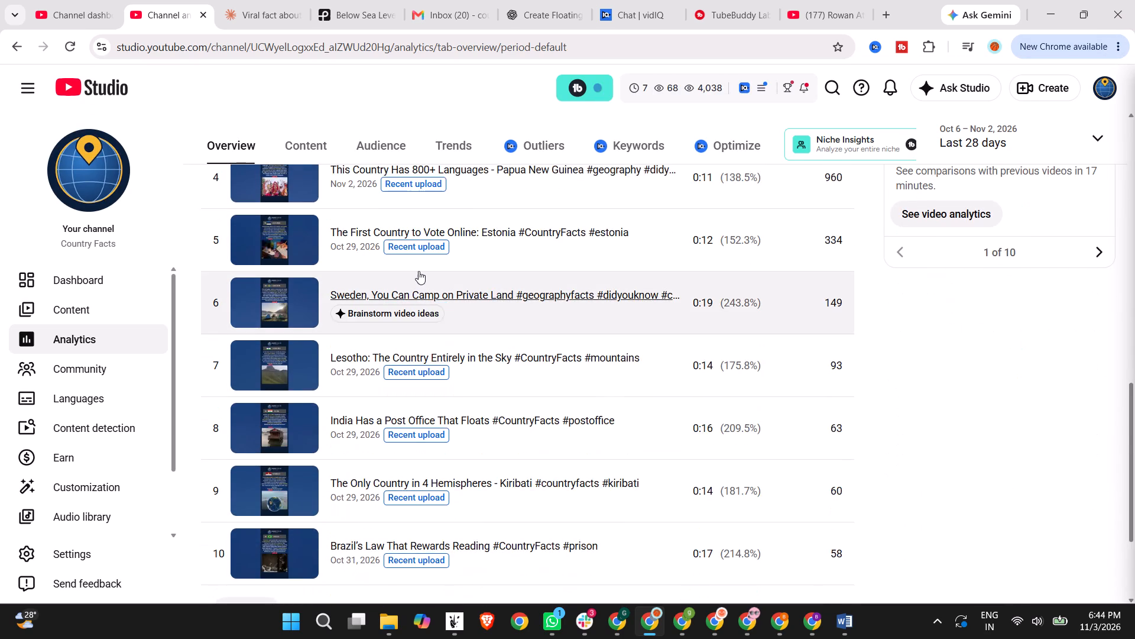
pyautogui.scroll(-3, 409, 278)
pyautogui.scroll(4, 705, 350)
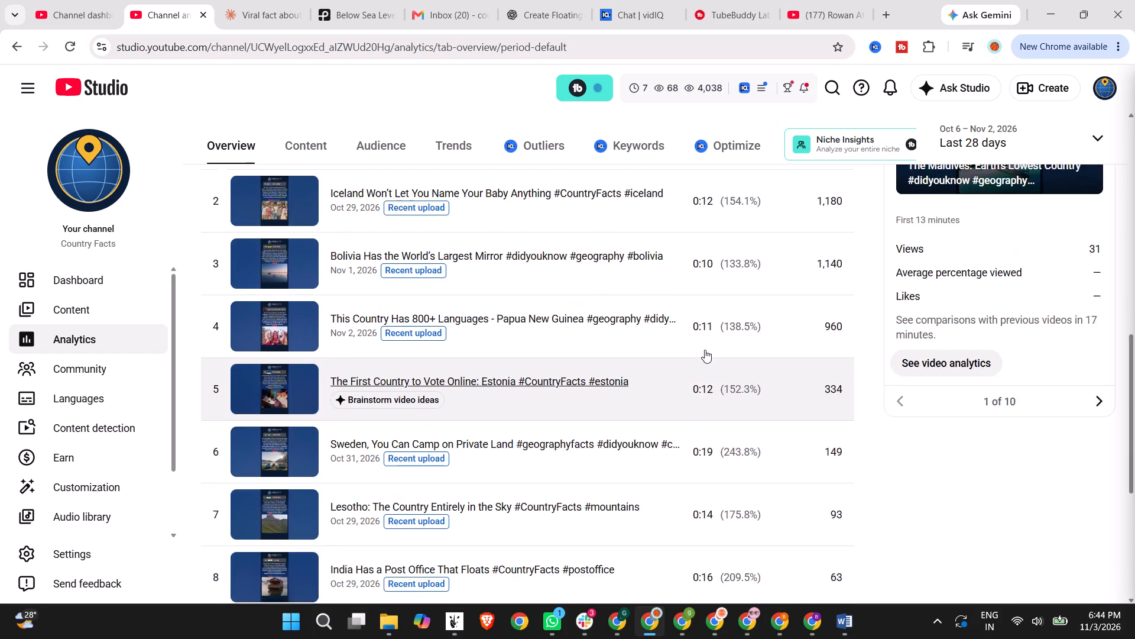
pyautogui.scroll(5, 705, 350)
pyautogui.scroll(-4, 705, 350)
pyautogui.scroll(11, 705, 350)
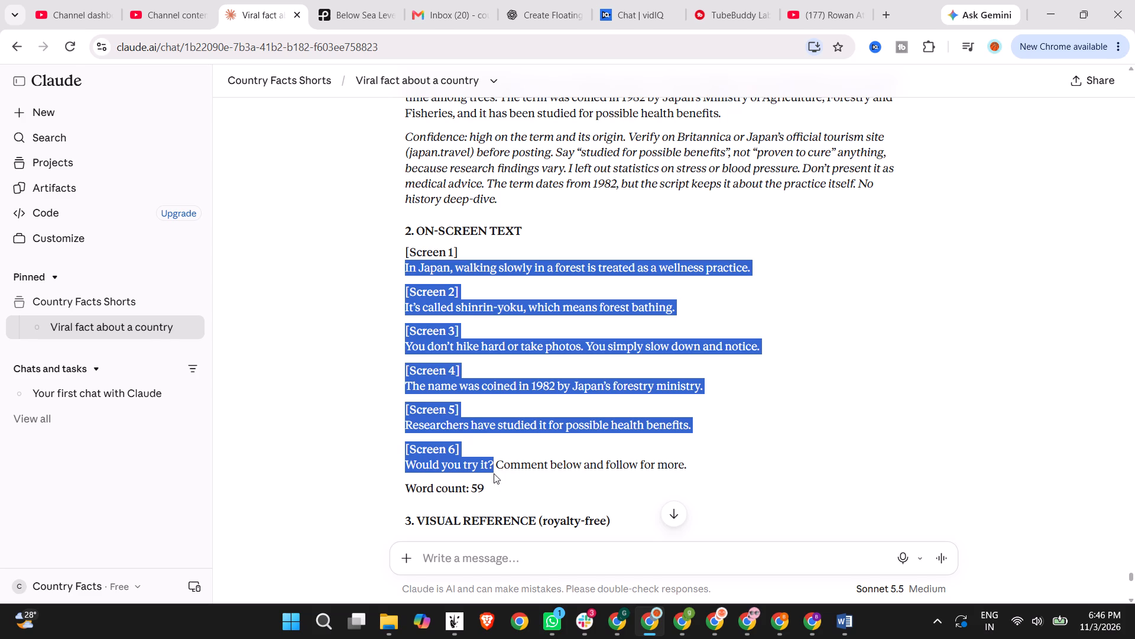
# Copy the selected Japan on-screen text from "In Japan, walking slowly" through "Would you try it?".
pyautogui.moveTo(494, 473); pyautogui.dragTo(493, 473)
pyautogui.rightClick(502, 315)
pyautogui.click(530, 330)
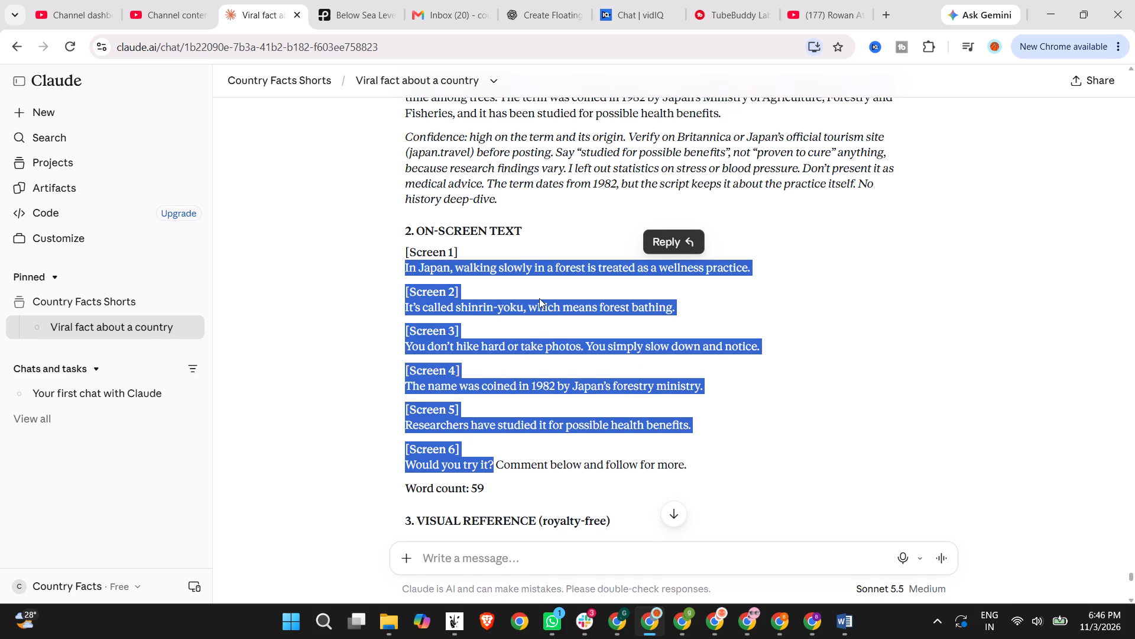
# Switch to the Country Facts design in Canva and replace the Canada body text with the copied Japan text.
pyautogui.click(166, 0)
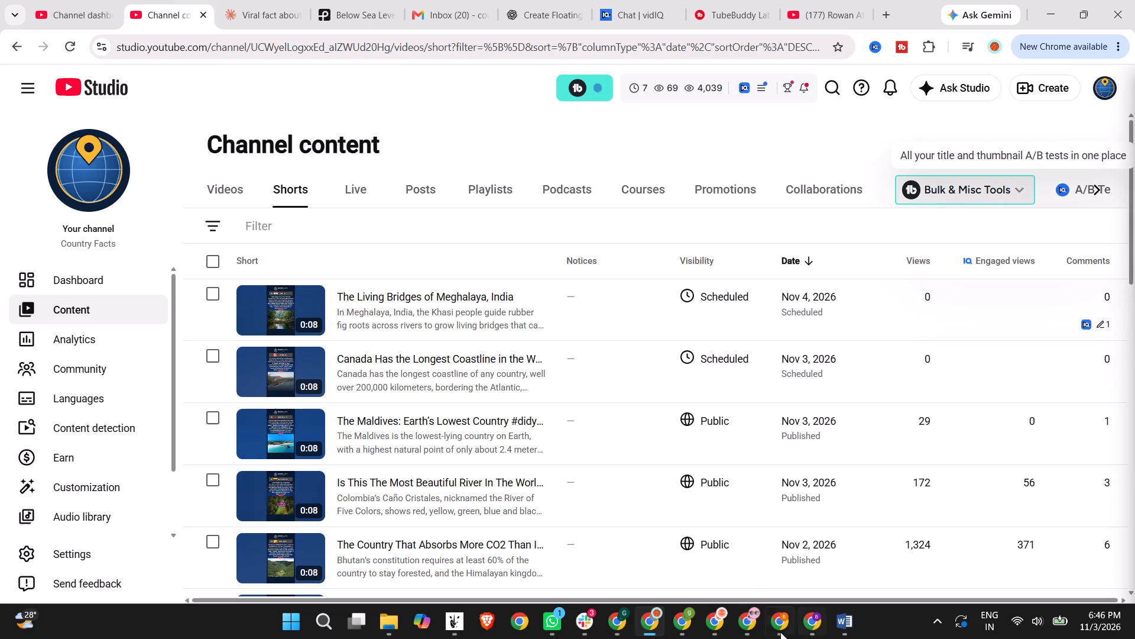
pyautogui.click(623, 625)
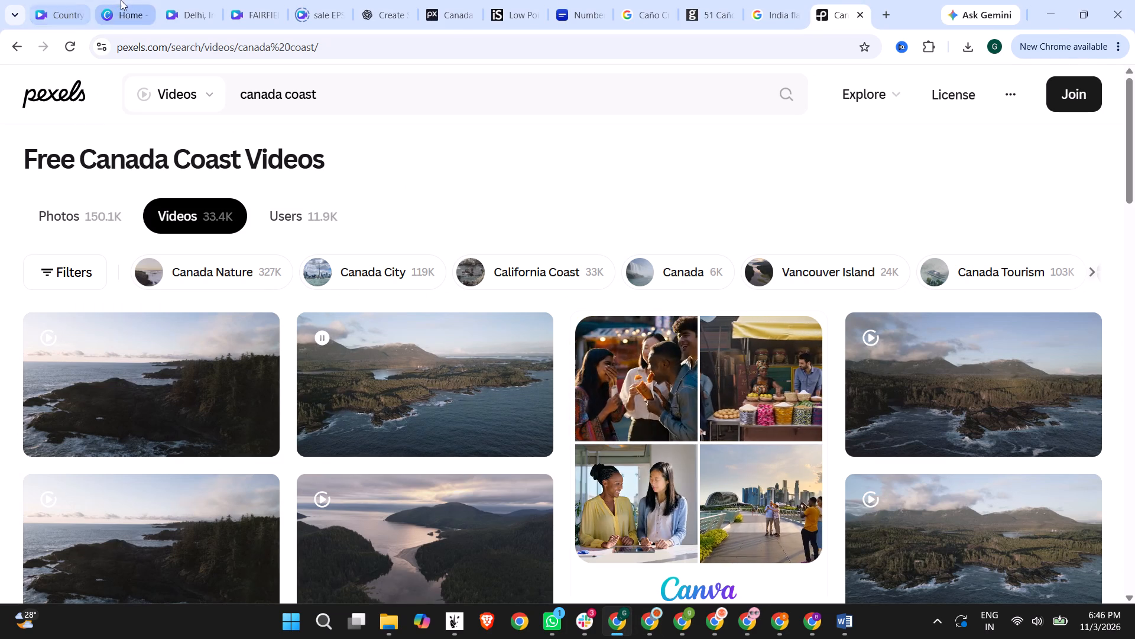
pyautogui.click(122, 0)
pyautogui.click(67, 0)
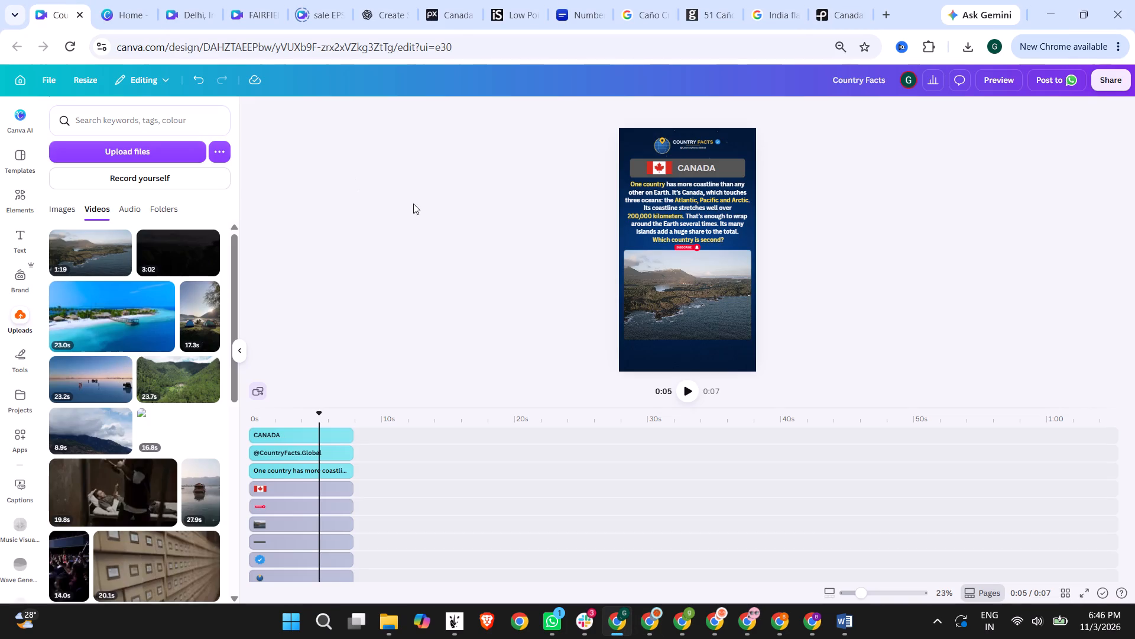
pyautogui.tripleClick(714, 205)
pyautogui.hotkey('ctrl', 'a')
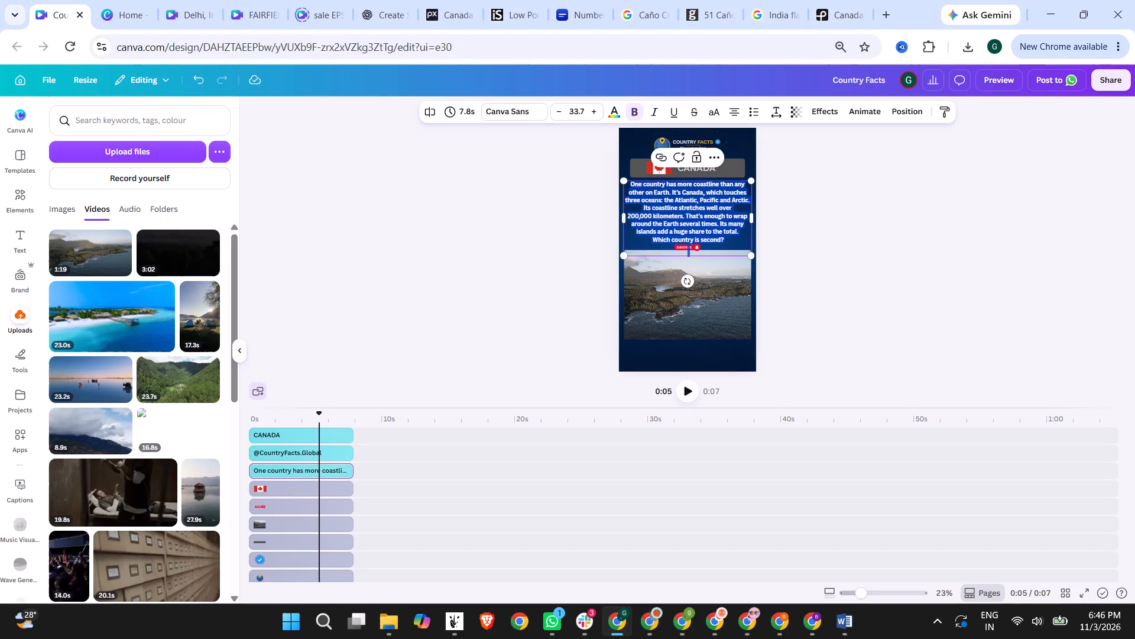
pyautogui.hotkey('ctrl', 'v')
# Delete the [Screen 2] label from the body text and join the shinrin-yoku sentence to the one before it.
pyautogui.moveTo(724, 200); pyautogui.dragTo(650, 202)
pyautogui.press('BackSpace')
pyautogui.press('BackSpace')
pyautogui.press('Delete')
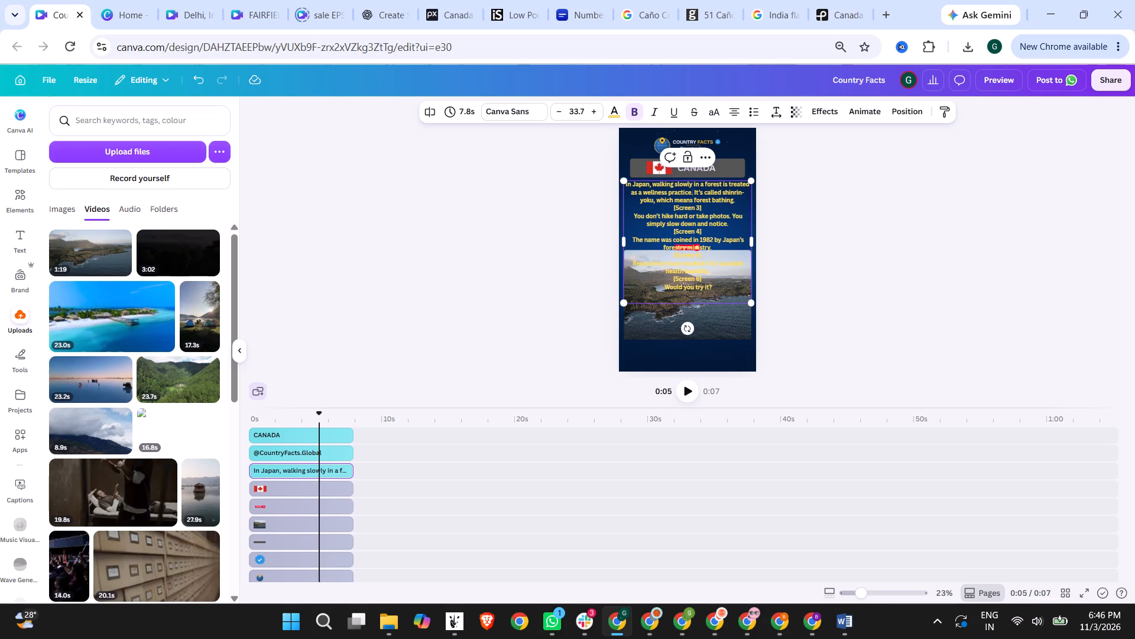
# Remove "In Japan," from the start of the body text so the first sentence begins with a capitalised "Walking".
pyautogui.moveTo(656, 185); pyautogui.dragTo(614, 185)
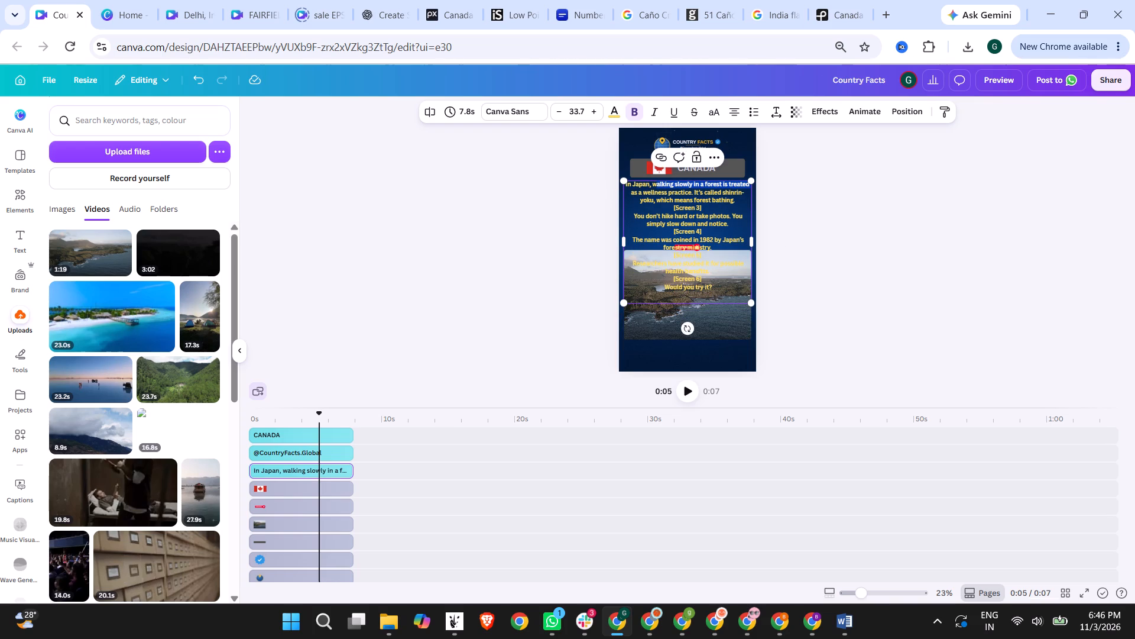
pyautogui.click(673, 189)
pyautogui.moveTo(657, 185); pyautogui.dragTo(615, 184)
pyautogui.click(656, 186)
pyautogui.moveTo(656, 186); pyautogui.dragTo(640, 186)
pyautogui.click(650, 187)
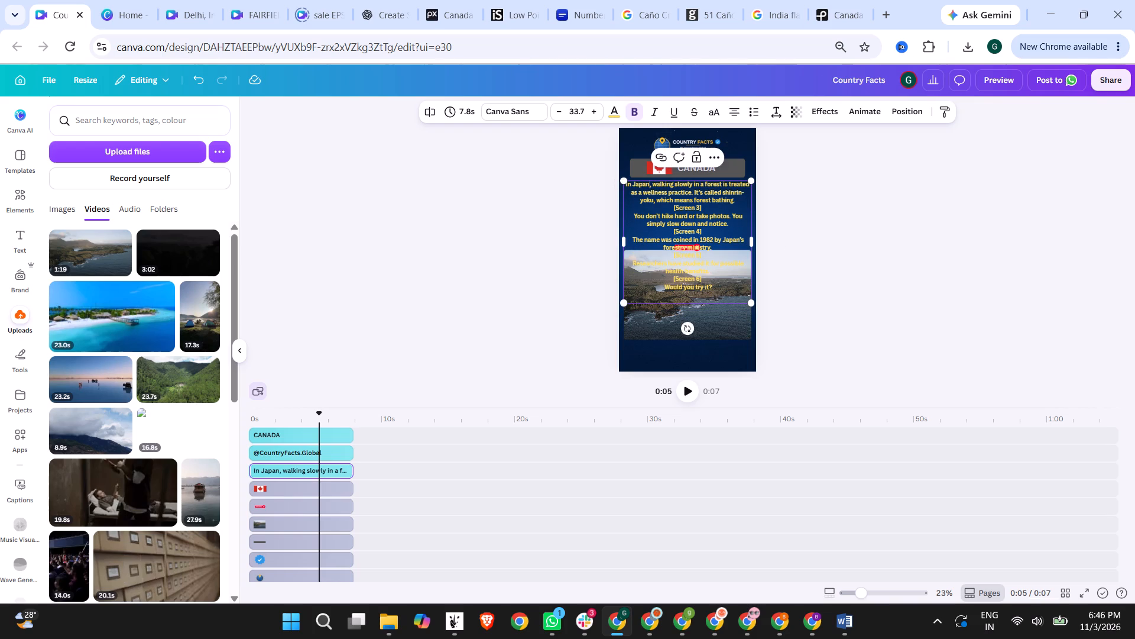
pyautogui.moveTo(656, 186); pyautogui.dragTo(622, 186)
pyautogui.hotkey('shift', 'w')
# Delete the [Screen 3] label and its empty line from the body text.
pyautogui.moveTo(731, 208); pyautogui.dragTo(651, 209)
pyautogui.press('BackSpace')
pyautogui.press('BackSpace')
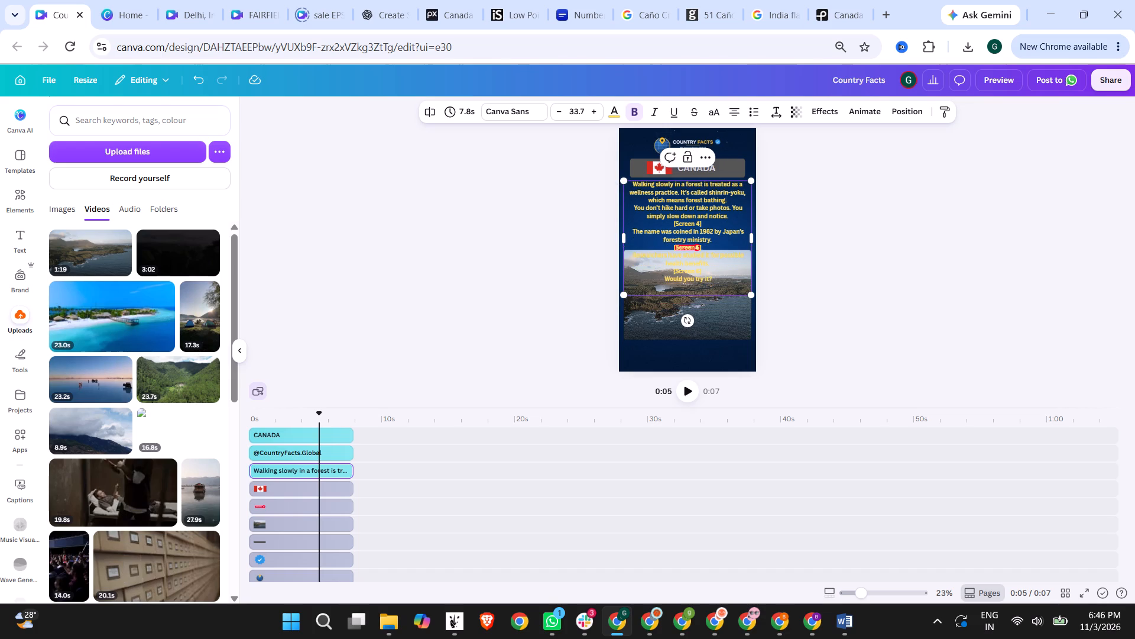
# In the Canva design's fact text, remove the "[Screen 4]" label and run the sentences through "The name was coined" together as one paragraph.
pyautogui.press('Delete')
pyautogui.moveTo(721, 218); pyautogui.dragTo(670, 219)
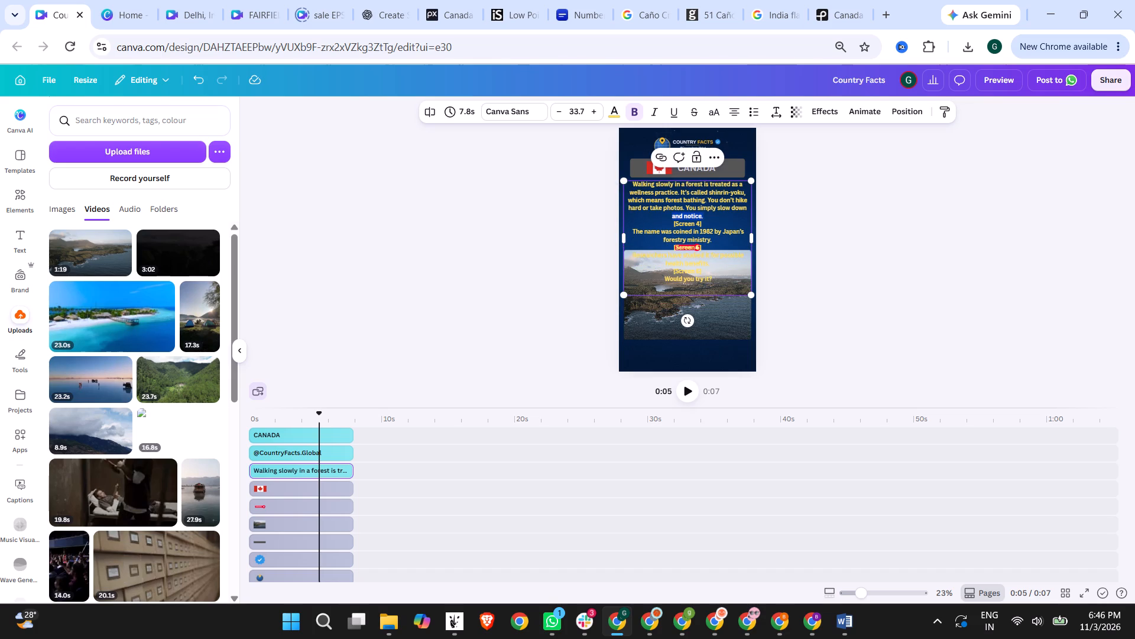
pyautogui.moveTo(722, 222); pyautogui.dragTo(665, 222)
pyautogui.press('BackSpace')
pyautogui.press('BackSpace')
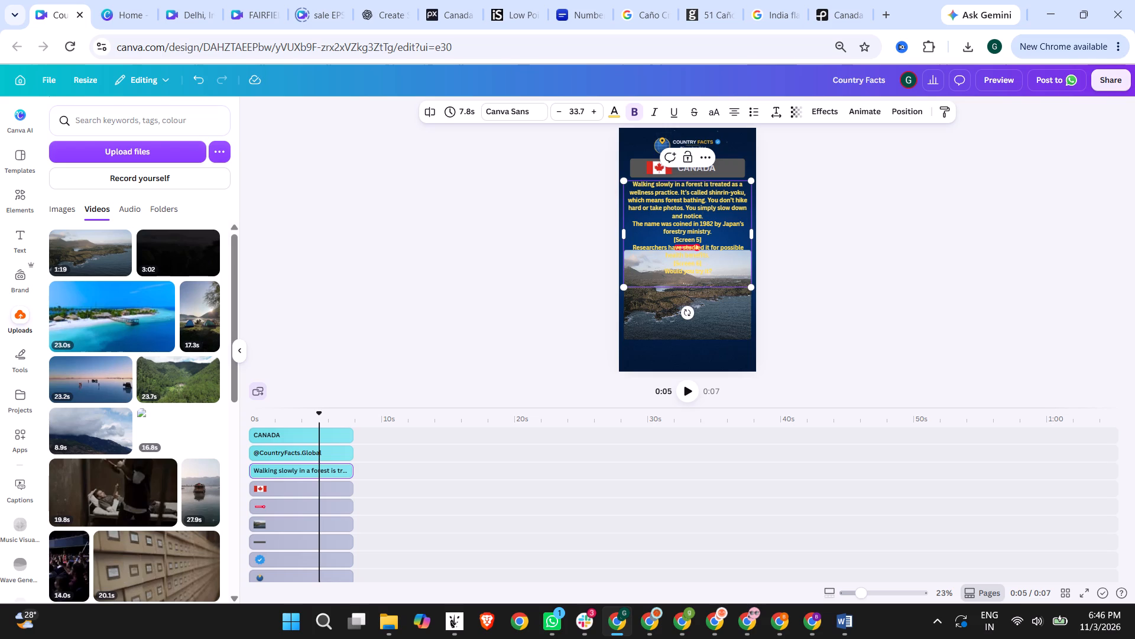
pyautogui.press('Delete')
# Remove the "[Screen 5]" label and continue the paragraph with "Researchers have studied it for possible health benefits.".
pyautogui.click(737, 224)
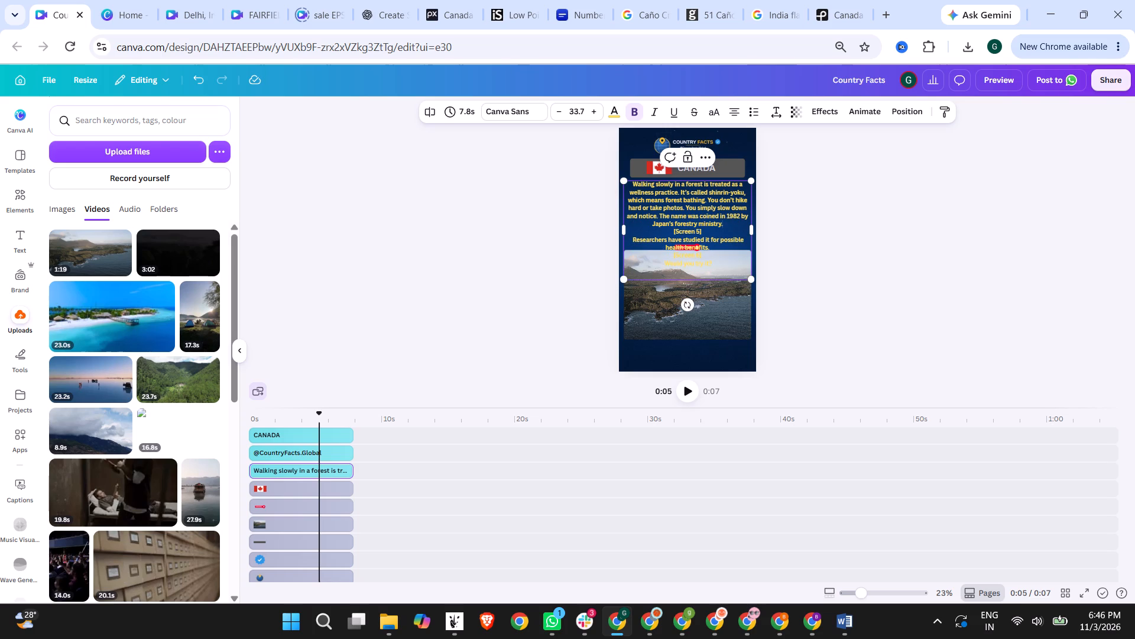
pyautogui.press('Delete')
pyautogui.scroll(1, 745, 234)
pyautogui.press('Delete')
pyautogui.press('Delete')
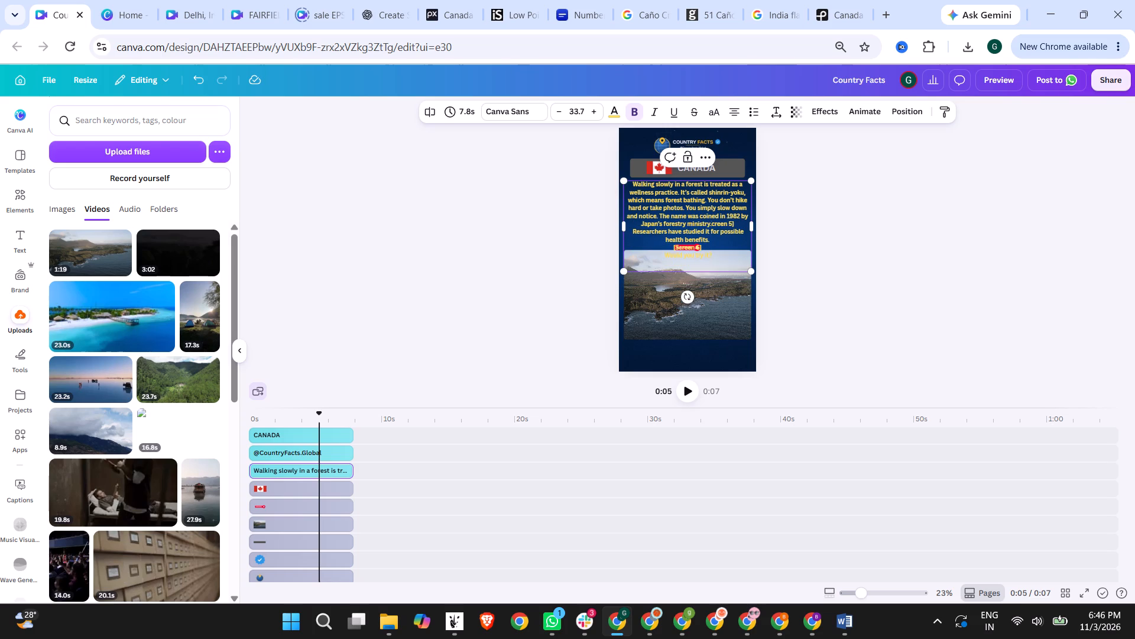
pyautogui.press('Delete')
pyautogui.press('Delete')
pyautogui.press('Delete')
pyautogui.press('Delete')
pyautogui.press('Delete')
pyautogui.press('Delete')
pyautogui.press('Delete')
pyautogui.press('Delete')
pyautogui.press('Delete')
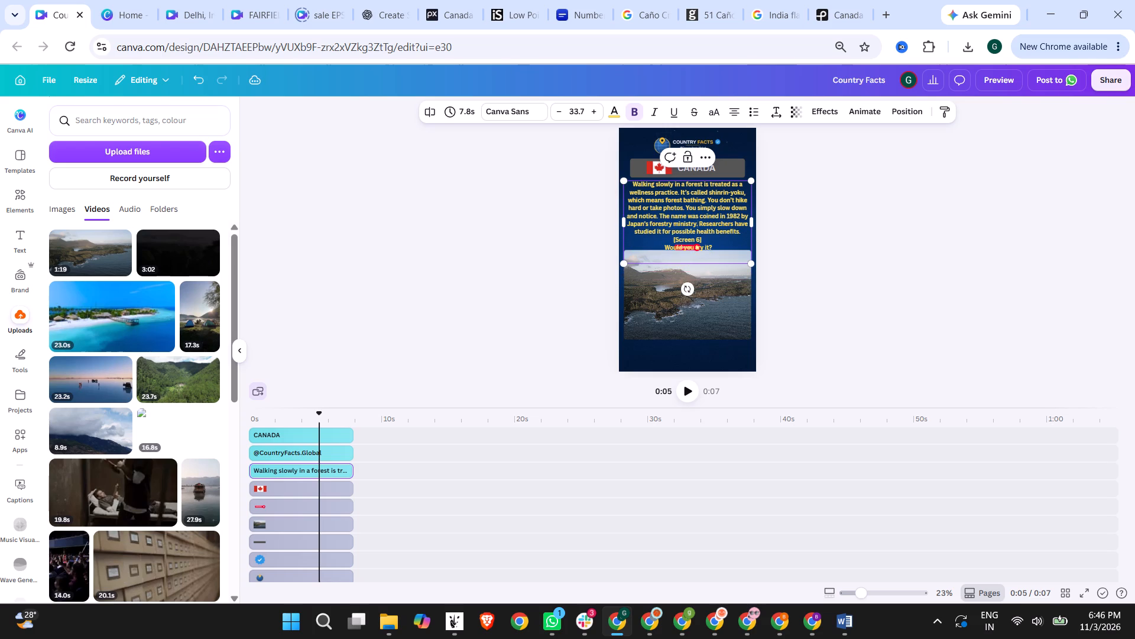
# Remove the "[Screen 6]" label, keeping "Would you try it?" on its own line.
pyautogui.moveTo(702, 238); pyautogui.dragTo(636, 238)
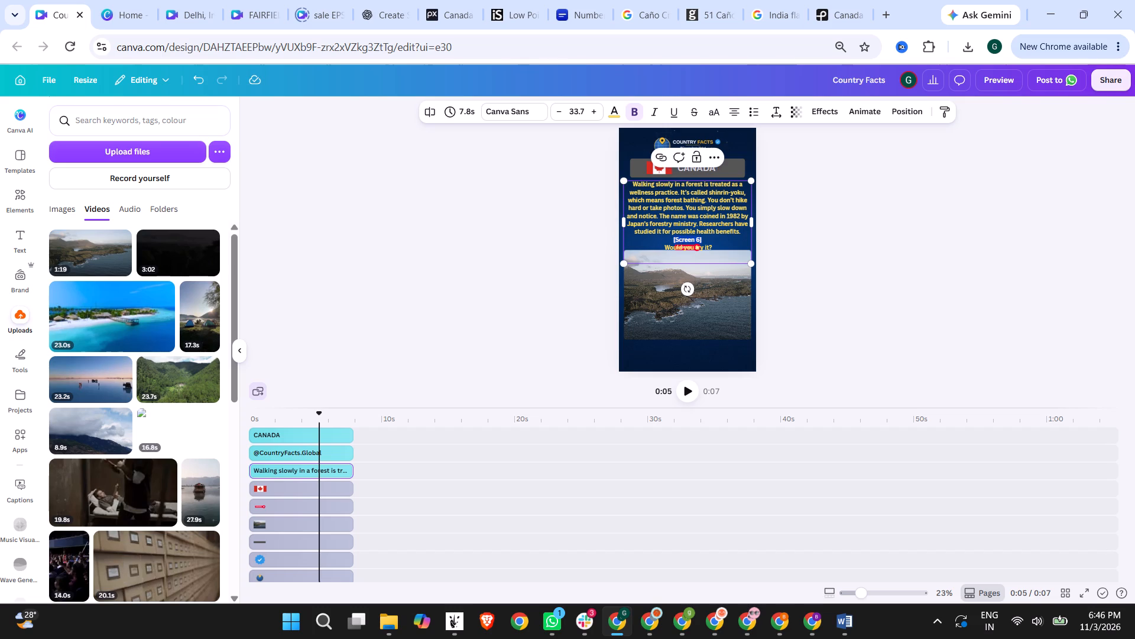
pyautogui.press('BackSpace')
pyautogui.press('BackSpace')
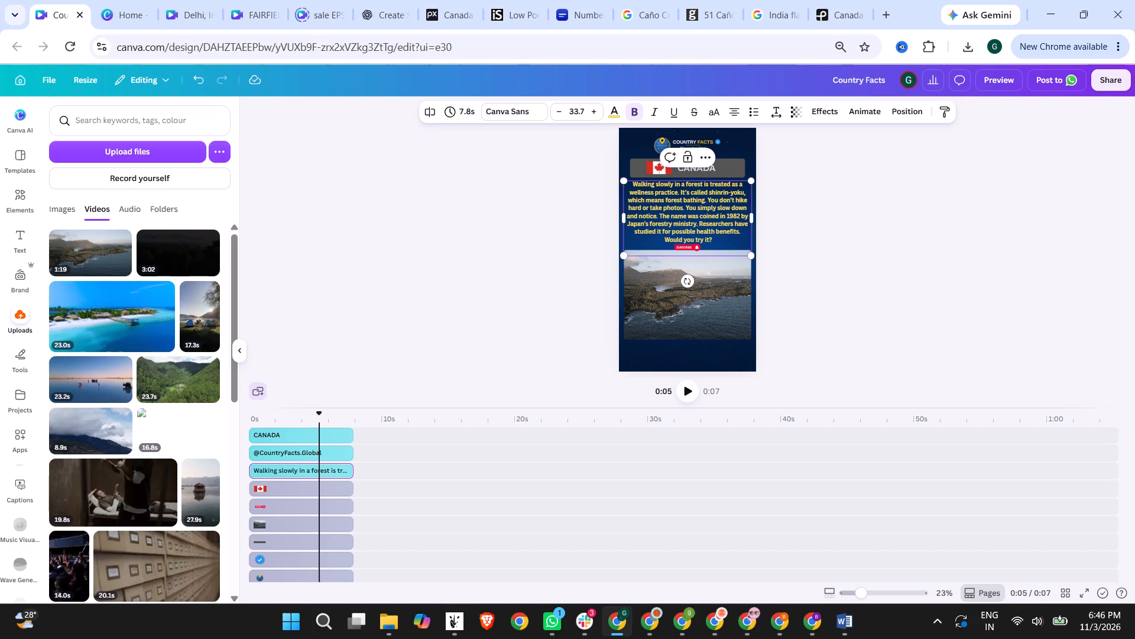
# Colour the fact paragraph white from "Walking slowly" through "health benefits", leaving out the closing question "Would you try it?".
pyautogui.moveTo(742, 235); pyautogui.dragTo(609, 172)
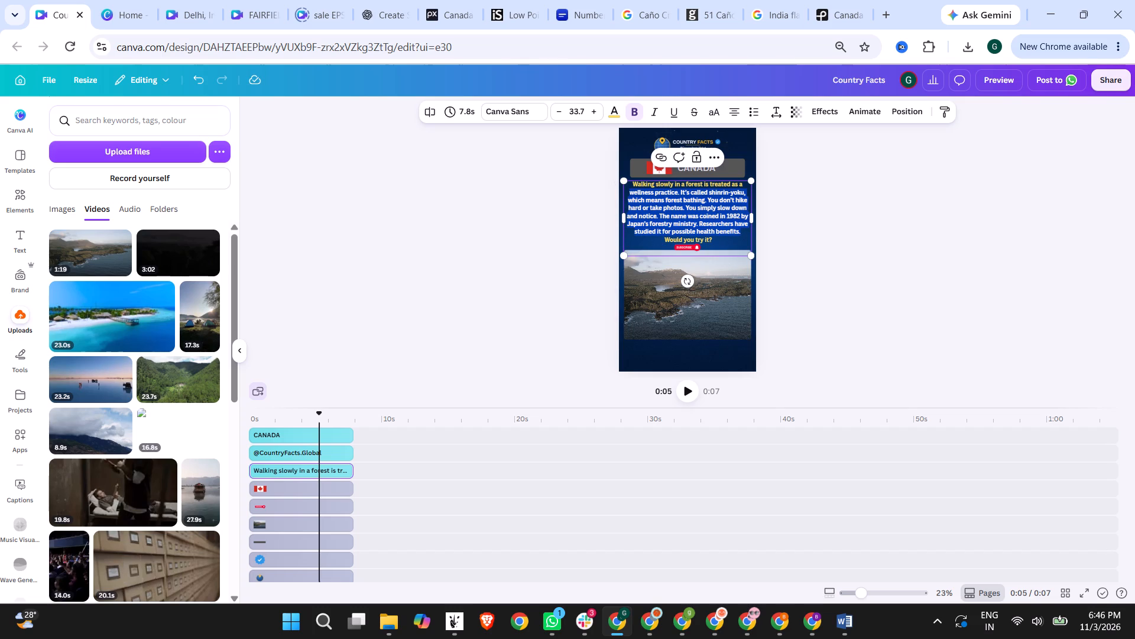
pyautogui.hotkey('shift', 'Up')
pyautogui.hotkey('shift', 'Up')
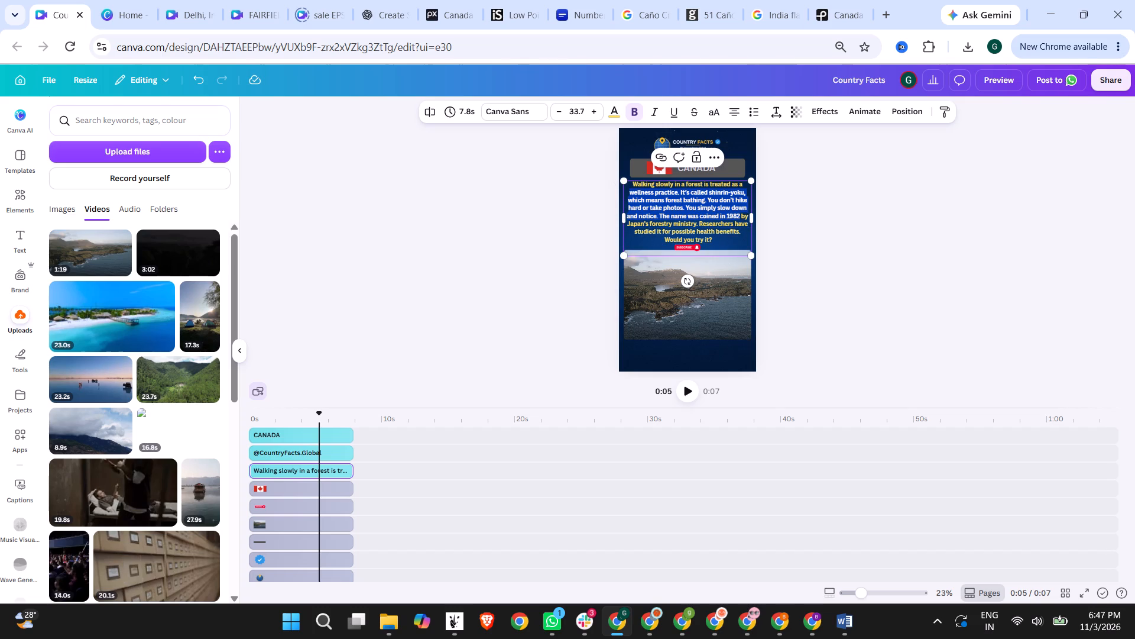
pyautogui.click(705, 209)
pyautogui.moveTo(633, 185); pyautogui.dragTo(738, 228)
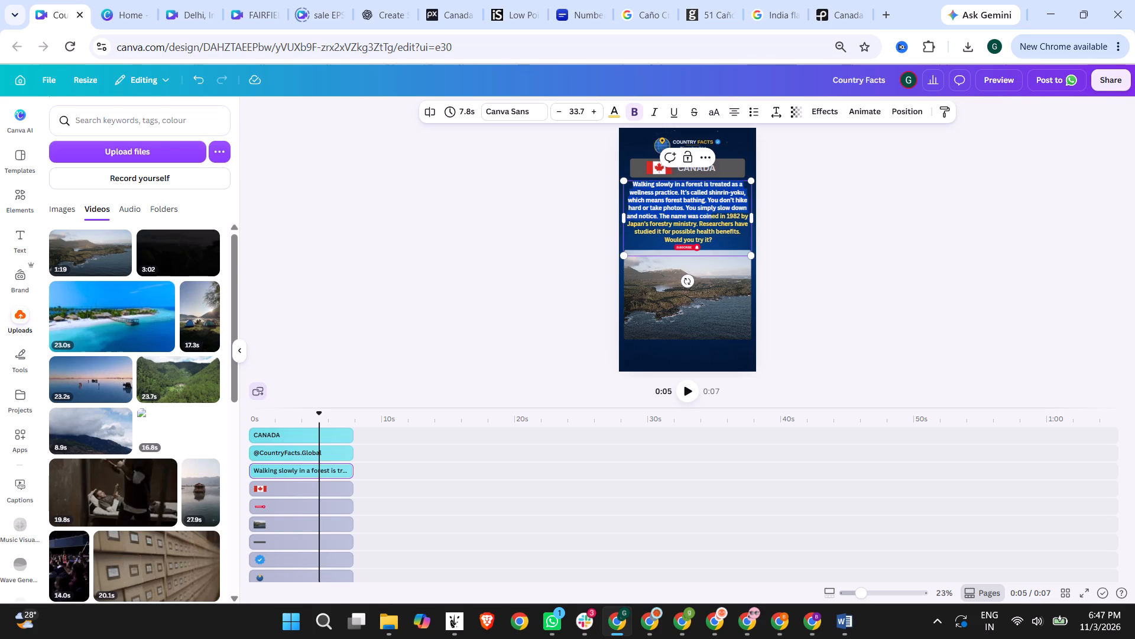
pyautogui.moveTo(738, 228); pyautogui.dragTo(743, 234)
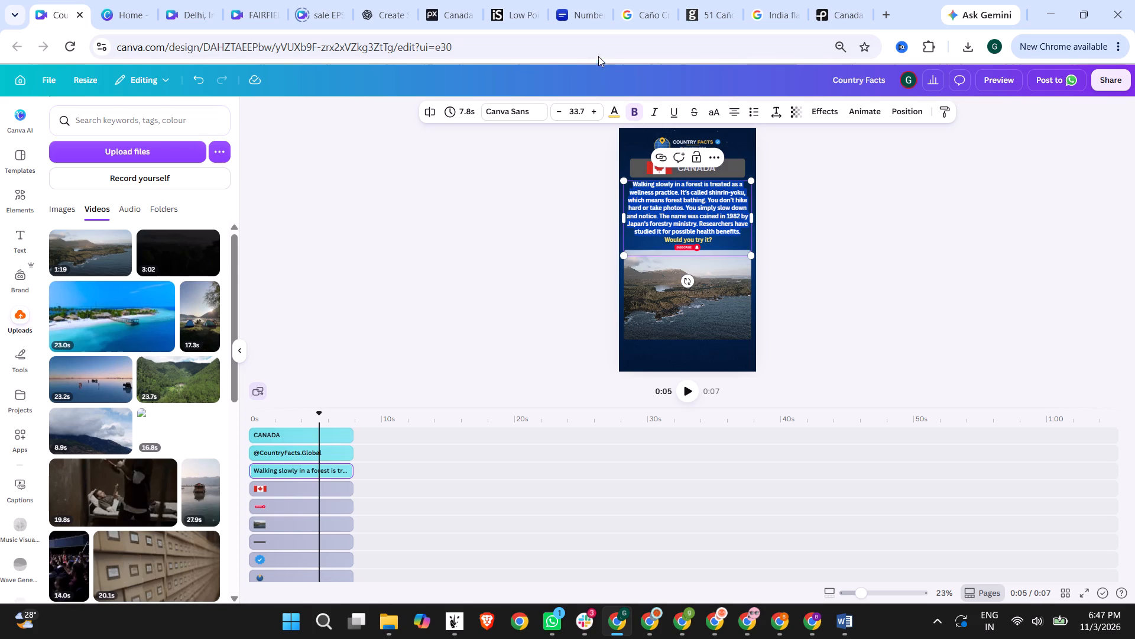
pyautogui.click(613, 104)
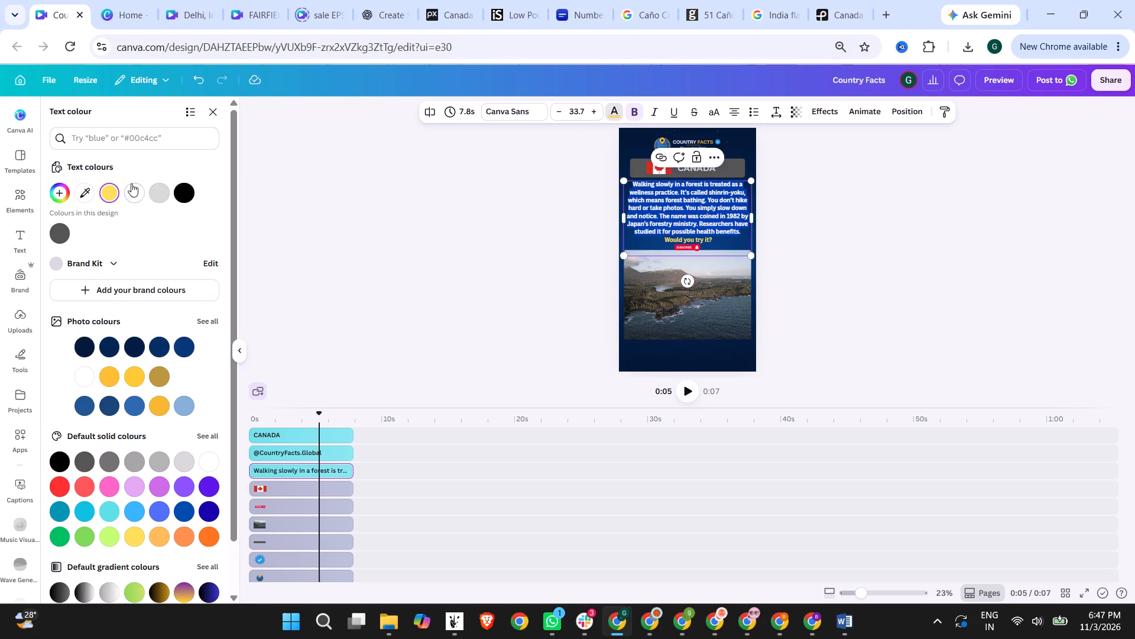
pyautogui.click(131, 182)
pyautogui.click(674, 185)
# Highlight the phrases "coined in 1982" and "shinrin-yoku" in yellow within the fact text.
pyautogui.keyDown('ctrl'); pyautogui.scroll(4, 737, 211); pyautogui.keyUp('ctrl')
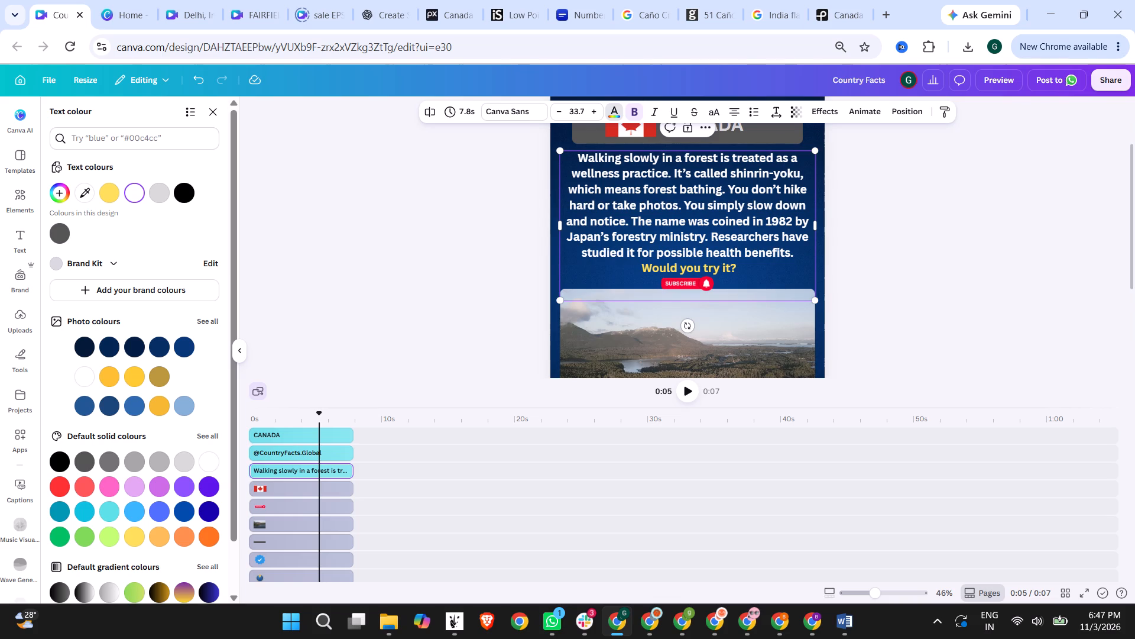
pyautogui.moveTo(713, 219); pyautogui.dragTo(788, 214)
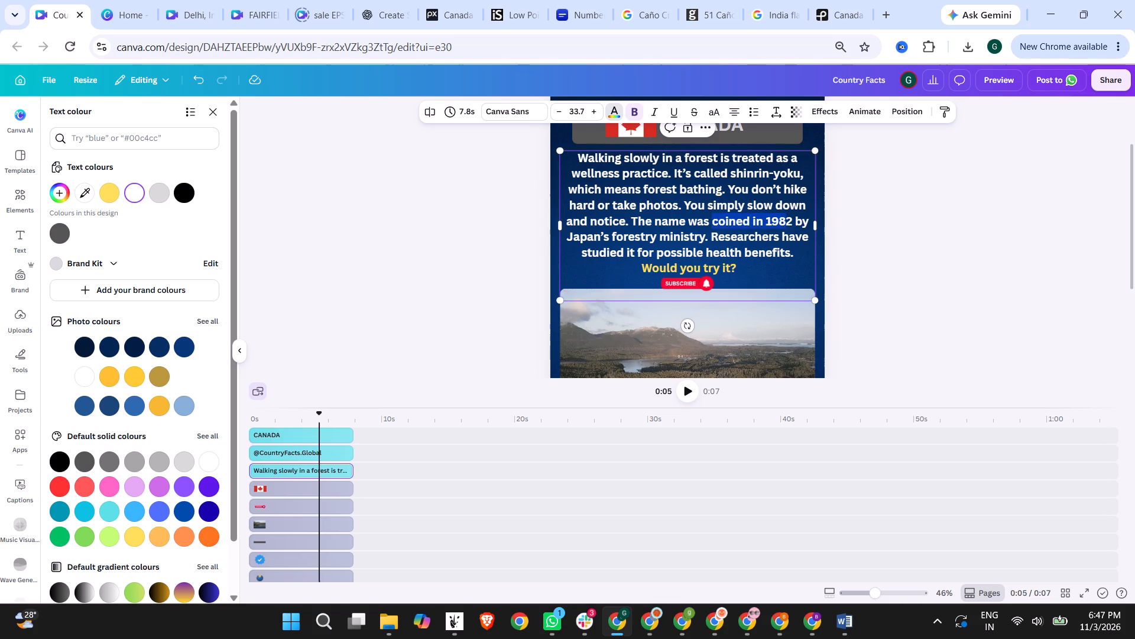
pyautogui.moveTo(788, 214); pyautogui.dragTo(792, 214)
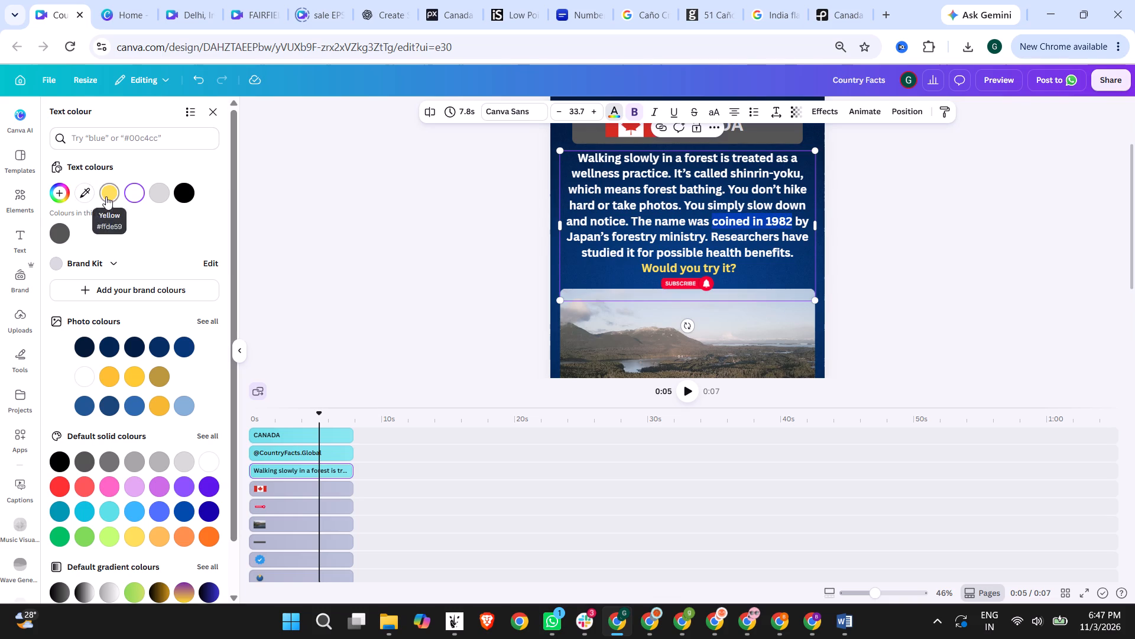
pyautogui.click(140, 541)
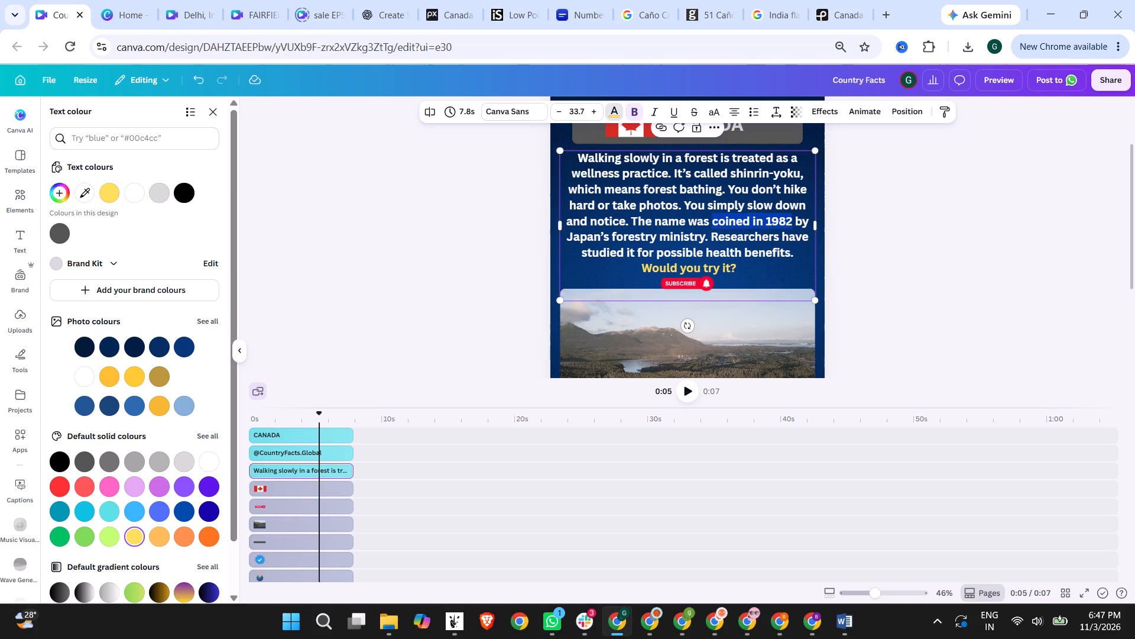
pyautogui.moveTo(731, 173); pyautogui.dragTo(799, 171)
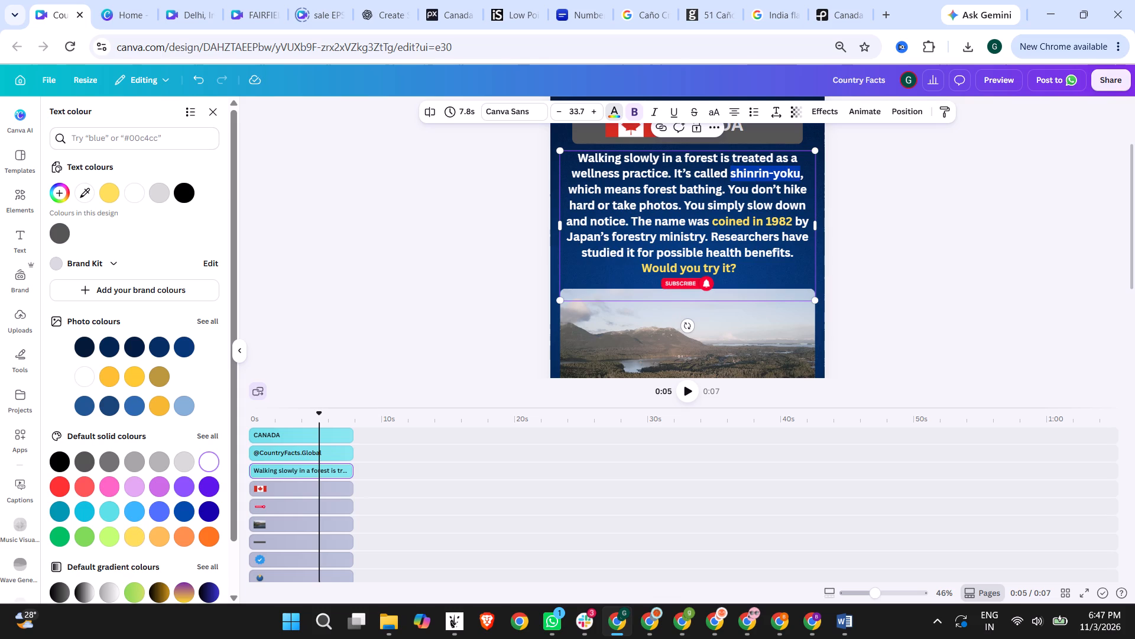
pyautogui.click(141, 541)
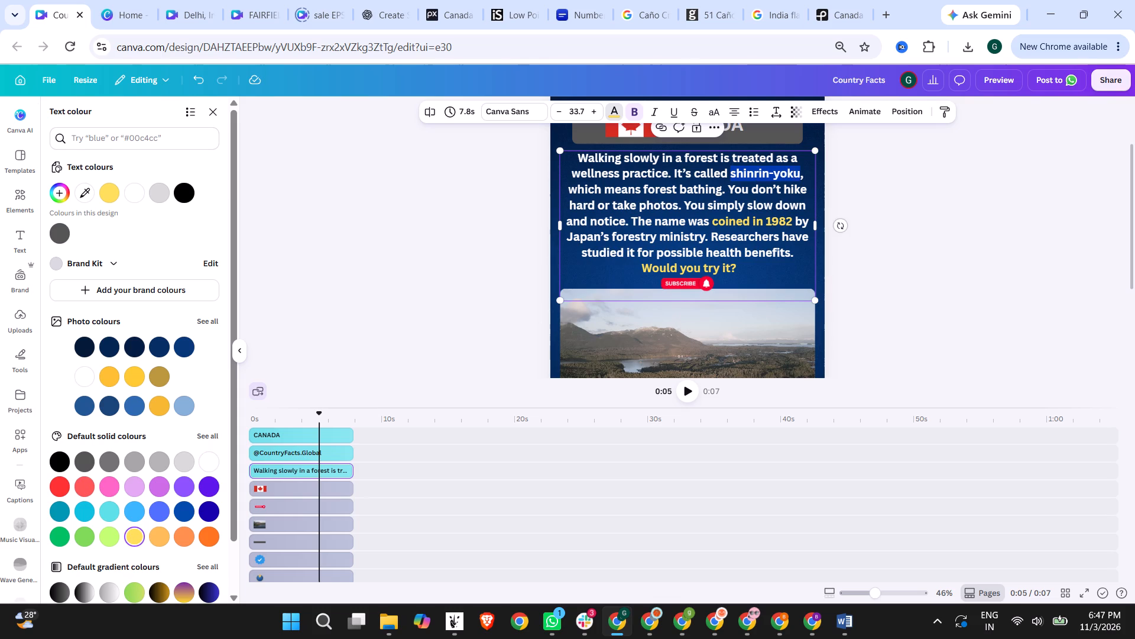
# Highlight the phrases "means forest bathing" and "Walking slowly in a forest" in yellow within the fact text.
pyautogui.moveTo(606, 188); pyautogui.dragTo(744, 185)
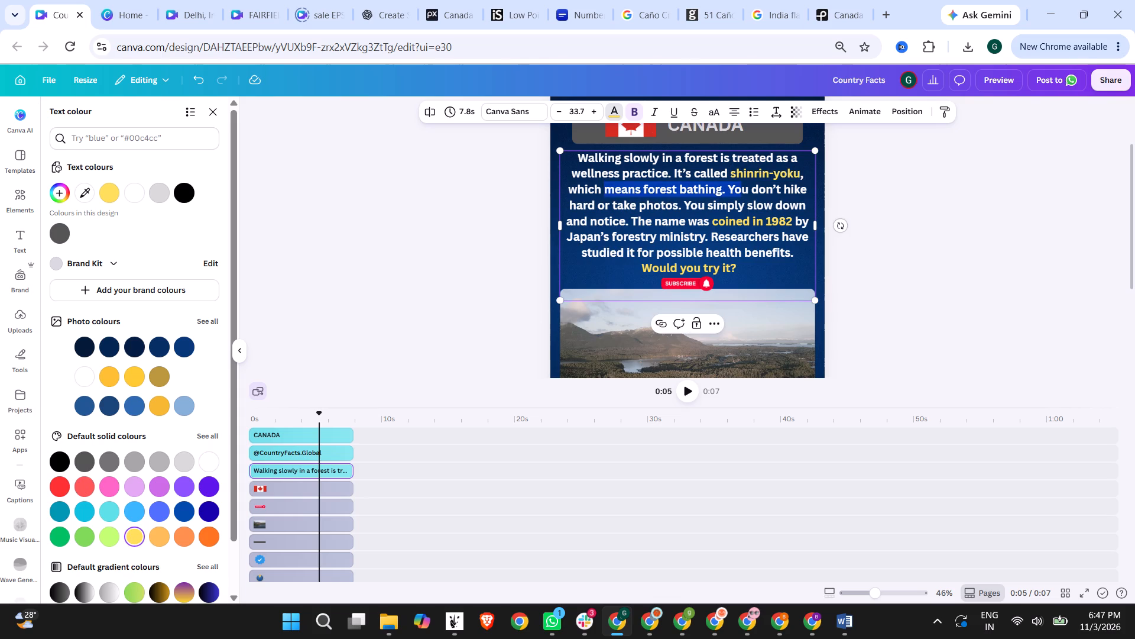
pyautogui.moveTo(744, 185); pyautogui.dragTo(723, 186)
pyautogui.moveTo(723, 186); pyautogui.dragTo(721, 186)
pyautogui.click(137, 537)
pyautogui.click(719, 164)
pyautogui.moveTo(717, 159); pyautogui.dragTo(661, 159)
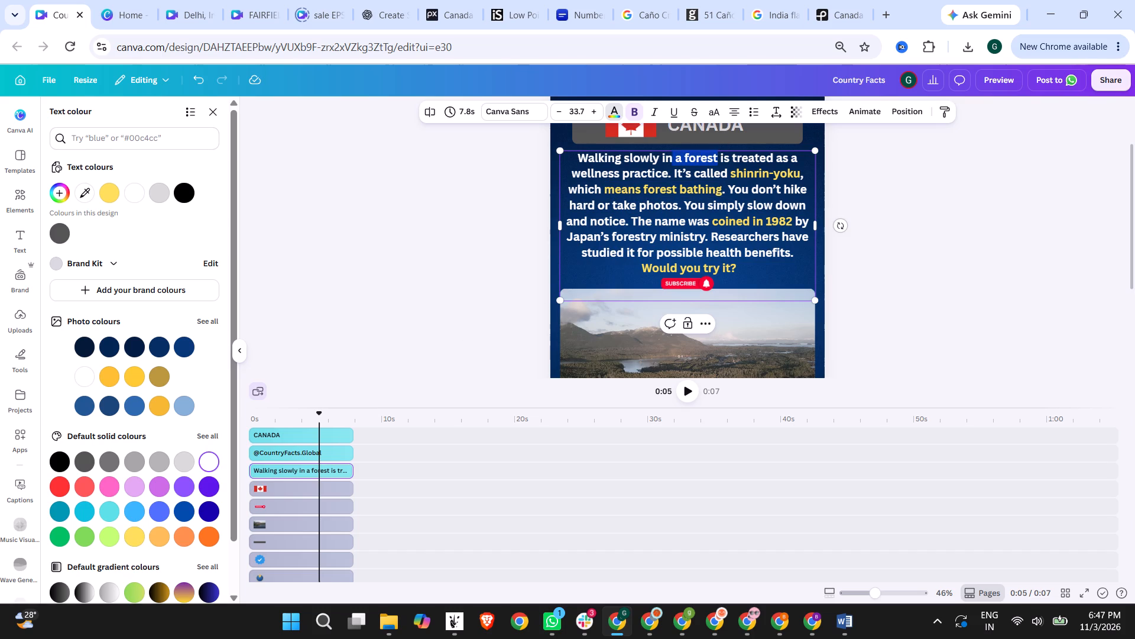
pyautogui.moveTo(661, 159); pyautogui.dragTo(581, 159)
pyautogui.click(128, 540)
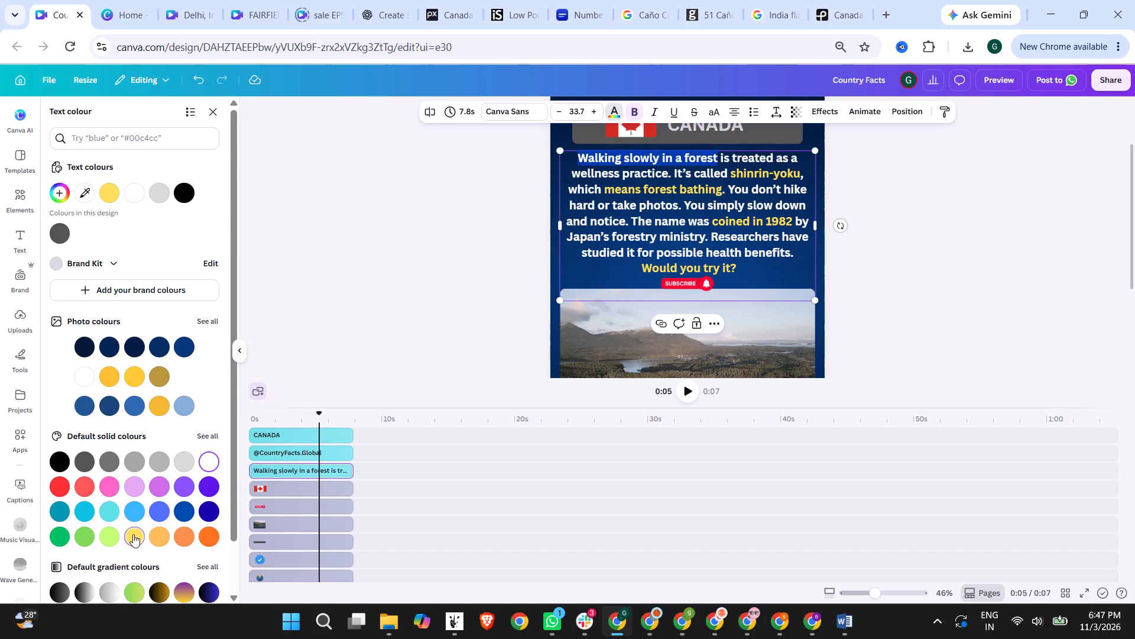
# Highlight the phrase "health benefits" in yellow at the end of the fact paragraph.
pyautogui.click(716, 253)
pyautogui.moveTo(708, 248); pyautogui.dragTo(813, 248)
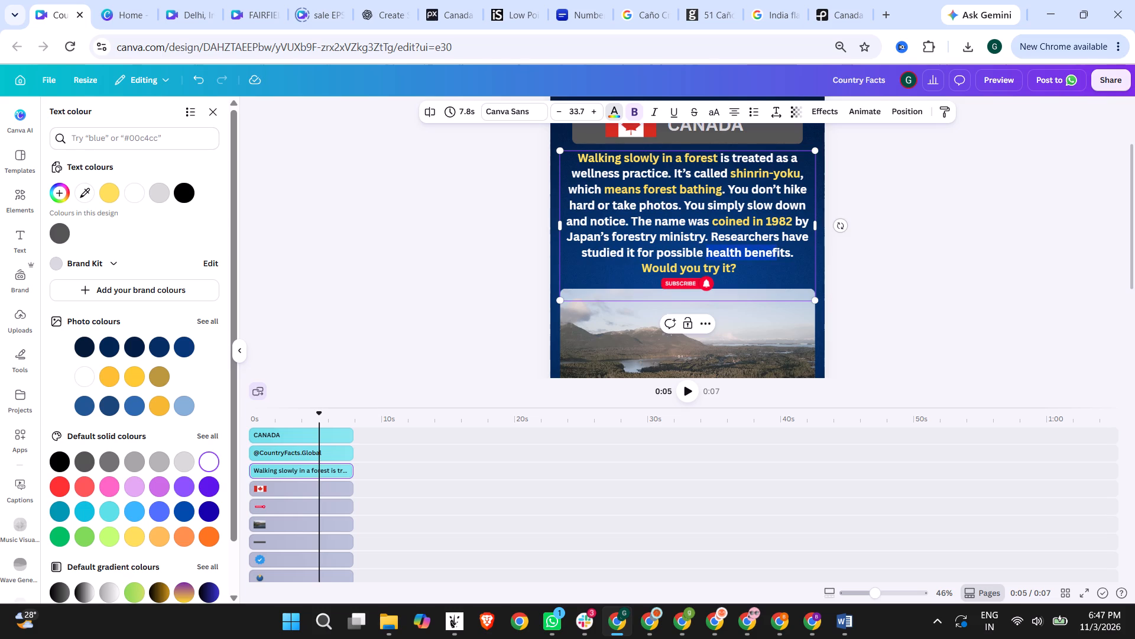
pyautogui.moveTo(813, 248); pyautogui.dragTo(815, 248)
pyautogui.click(649, 241)
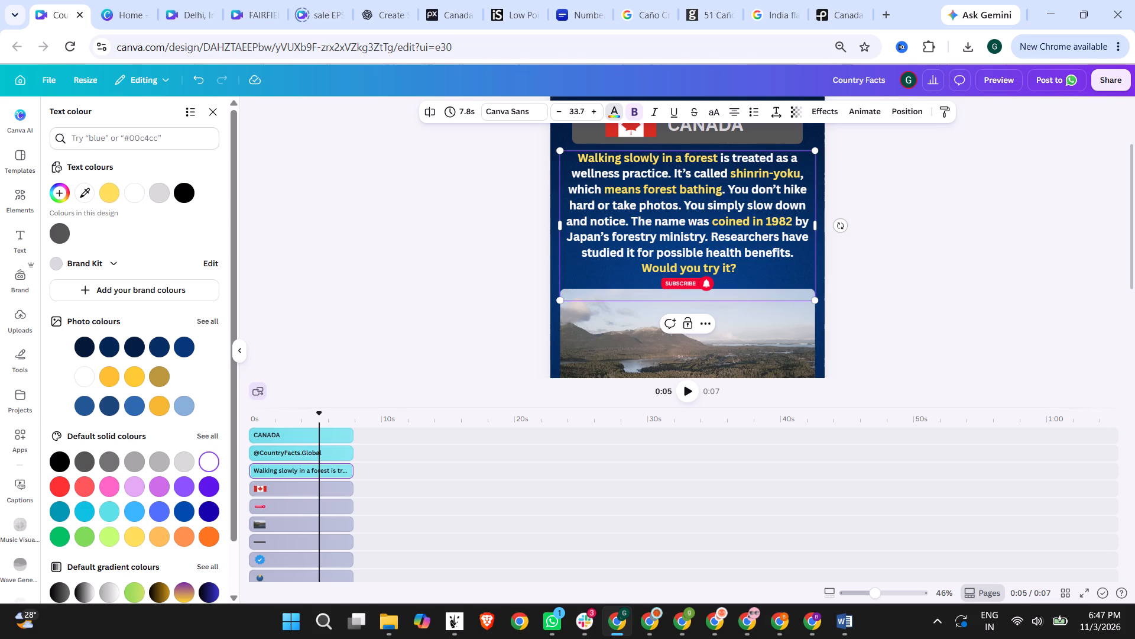
pyautogui.moveTo(708, 251); pyautogui.dragTo(790, 252)
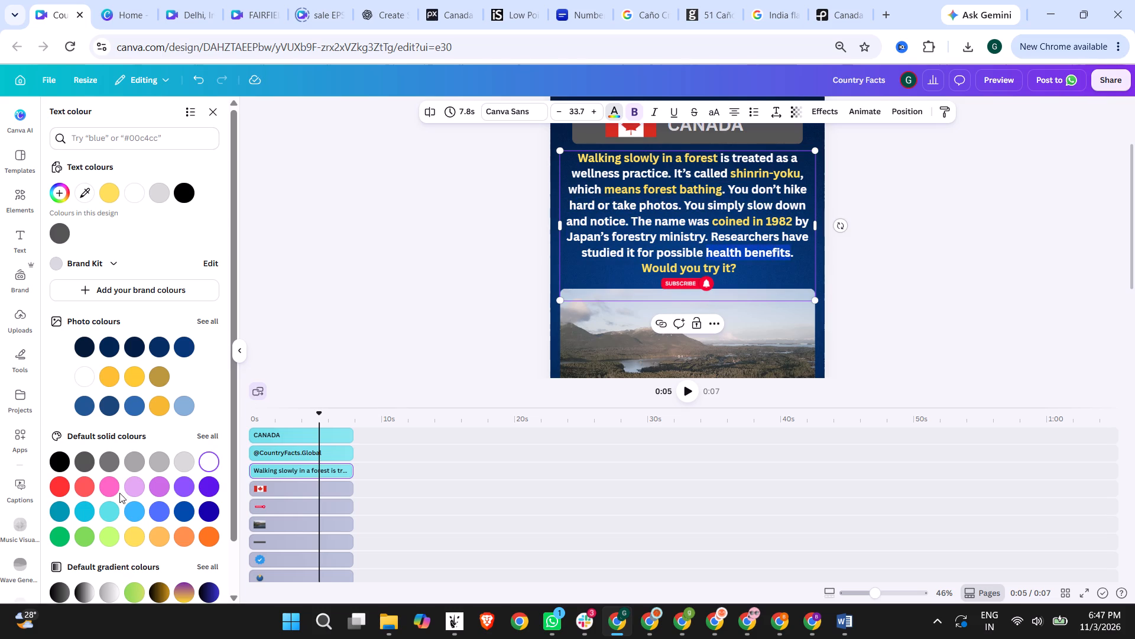
pyautogui.click(129, 537)
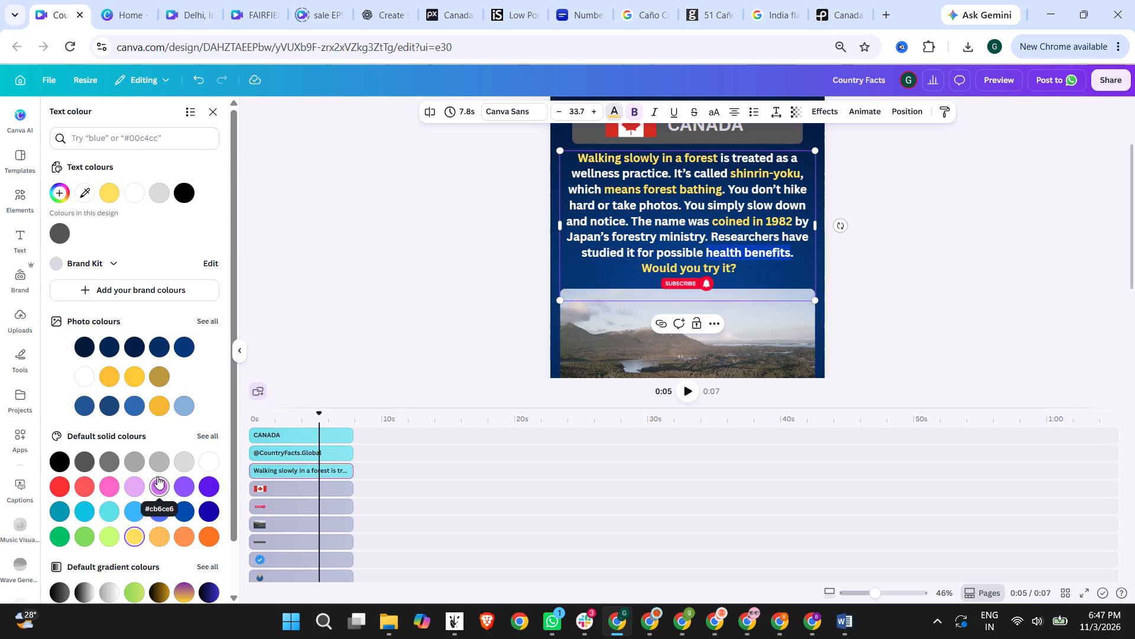
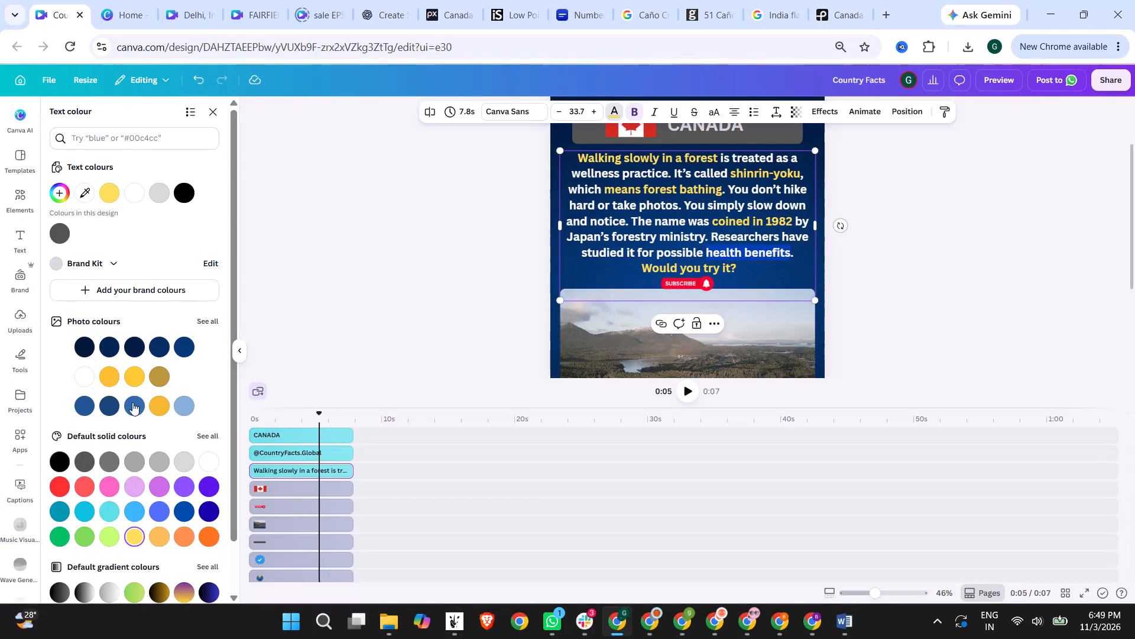
# Switch to the Pexels site and search its videos for "forest walk".
pyautogui.click(442, 305)
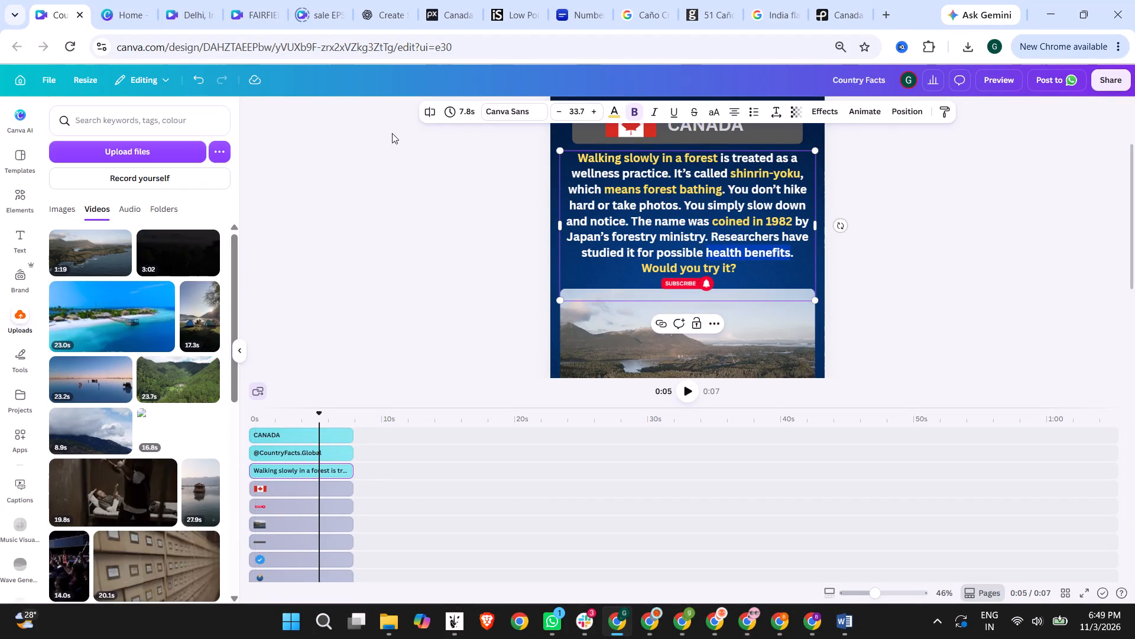
pyautogui.click(831, 0)
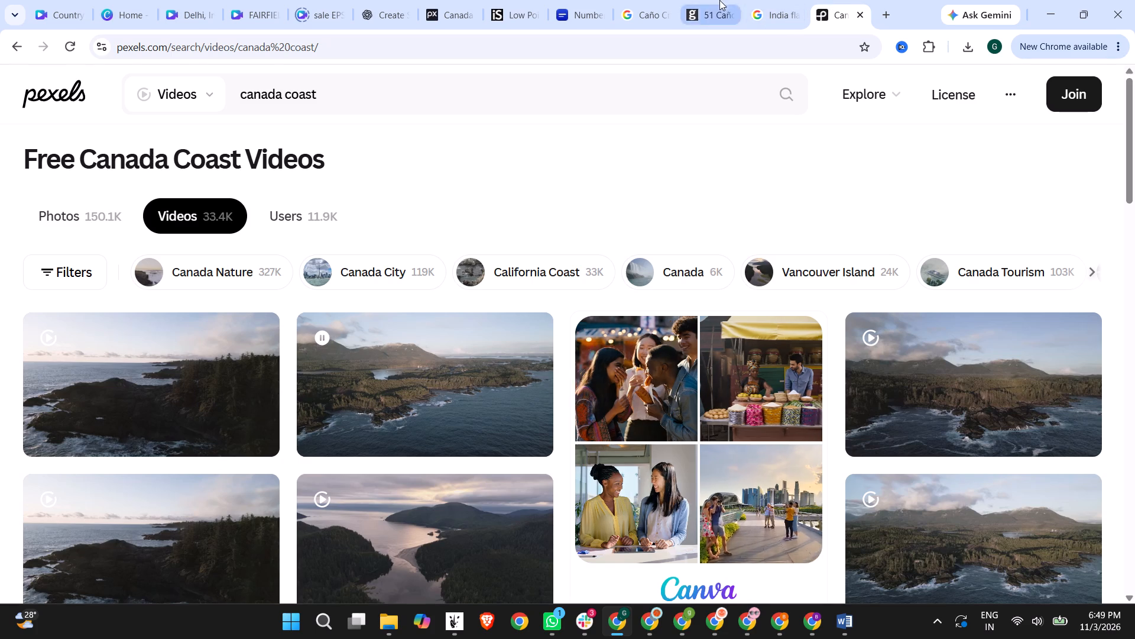
pyautogui.click(719, 0)
pyautogui.click(845, 0)
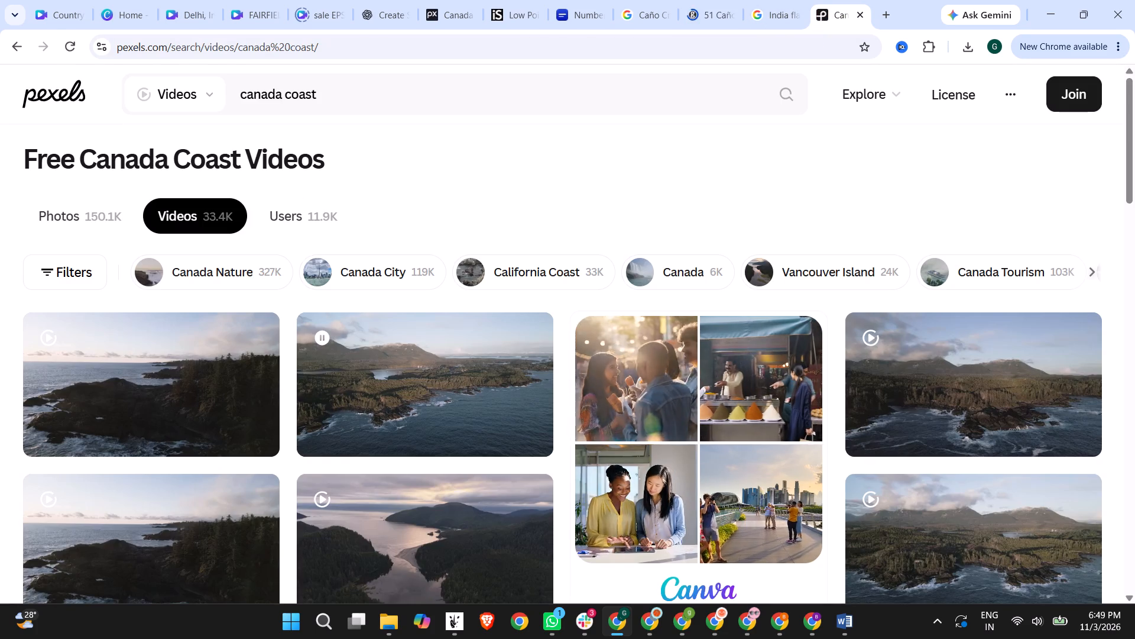
pyautogui.moveTo(350, 99); pyautogui.dragTo(199, 99)
pyautogui.write('forest walk')
pyautogui.press('Return')
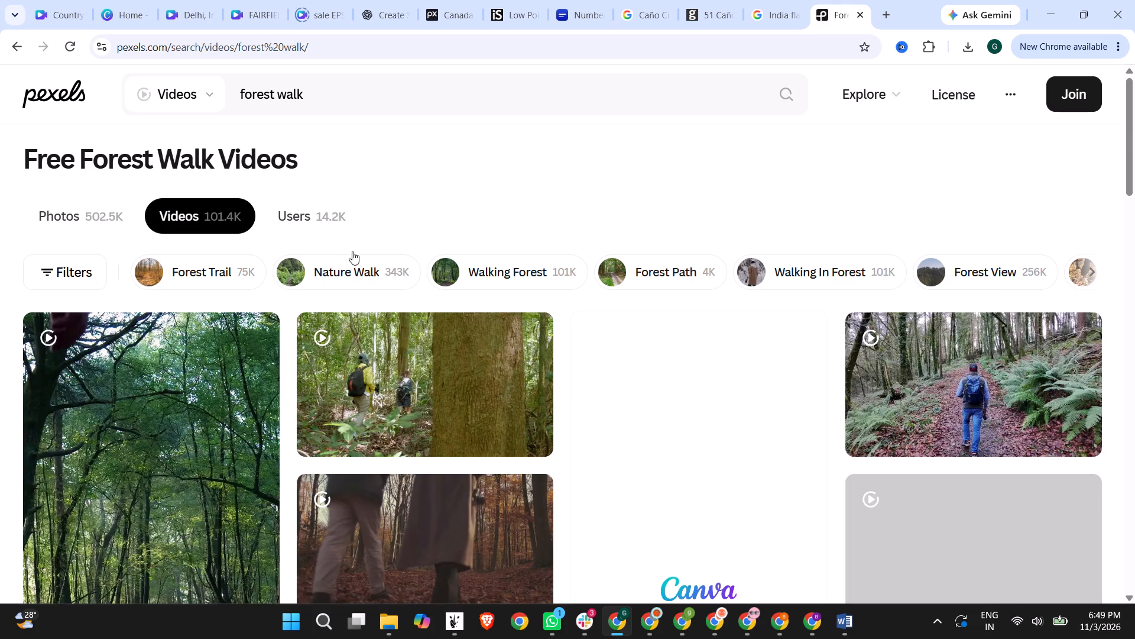
# Look through the forest walk videos for a suitable clip and preview the PNW Production video of people walking together in the jungle.
pyautogui.scroll(-4, 372, 228)
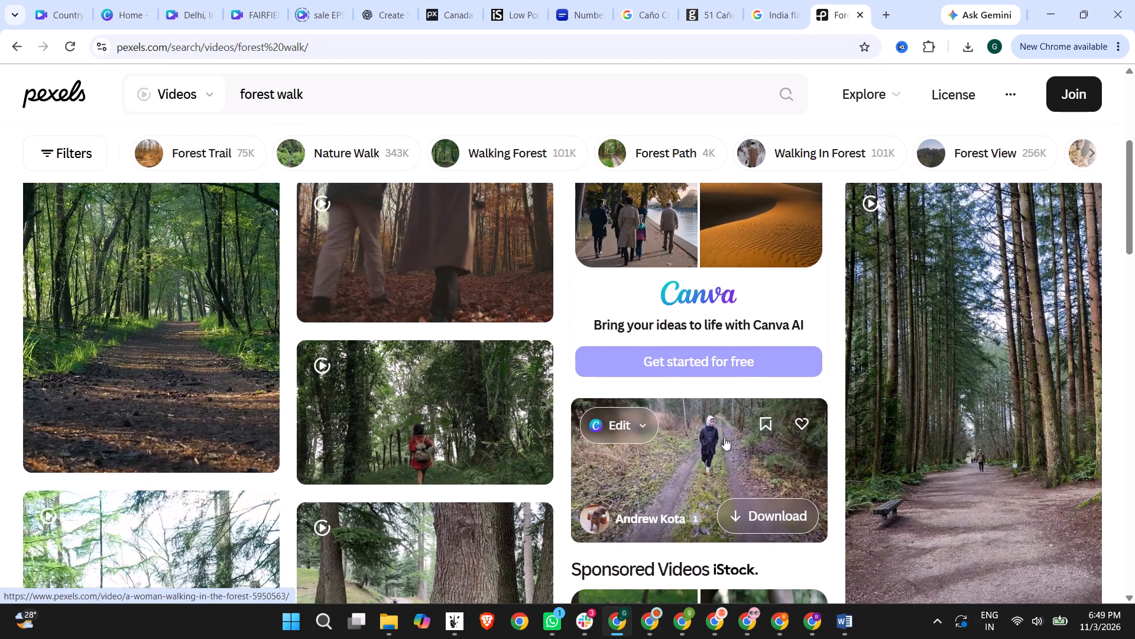
pyautogui.scroll(-4, 724, 437)
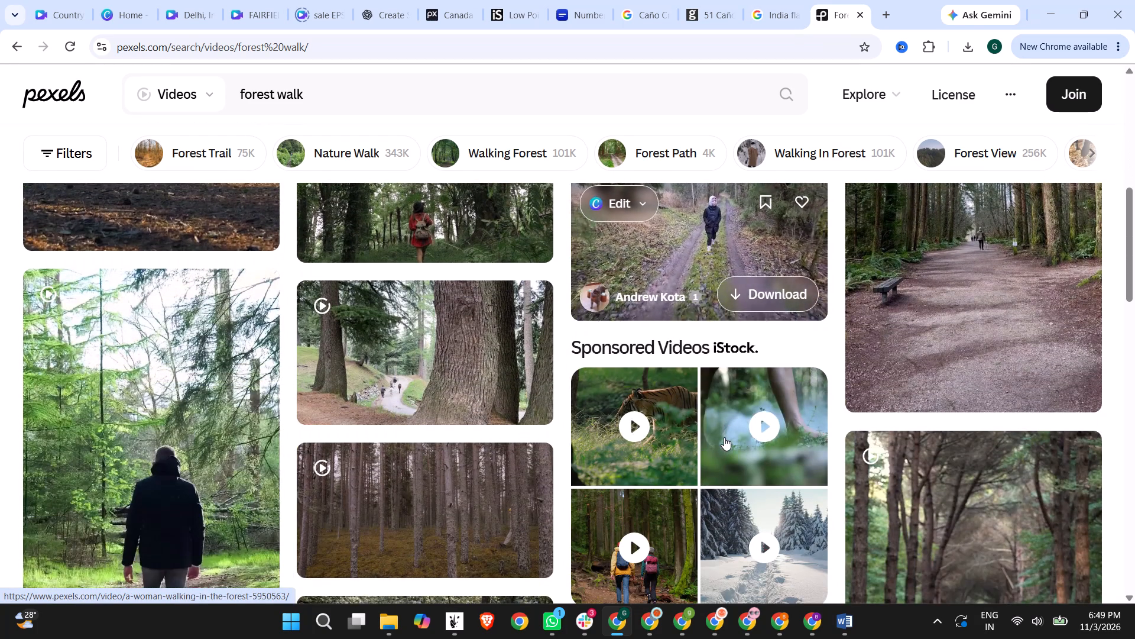
pyautogui.scroll(-2, 167, 438)
pyautogui.scroll(-2, 185, 391)
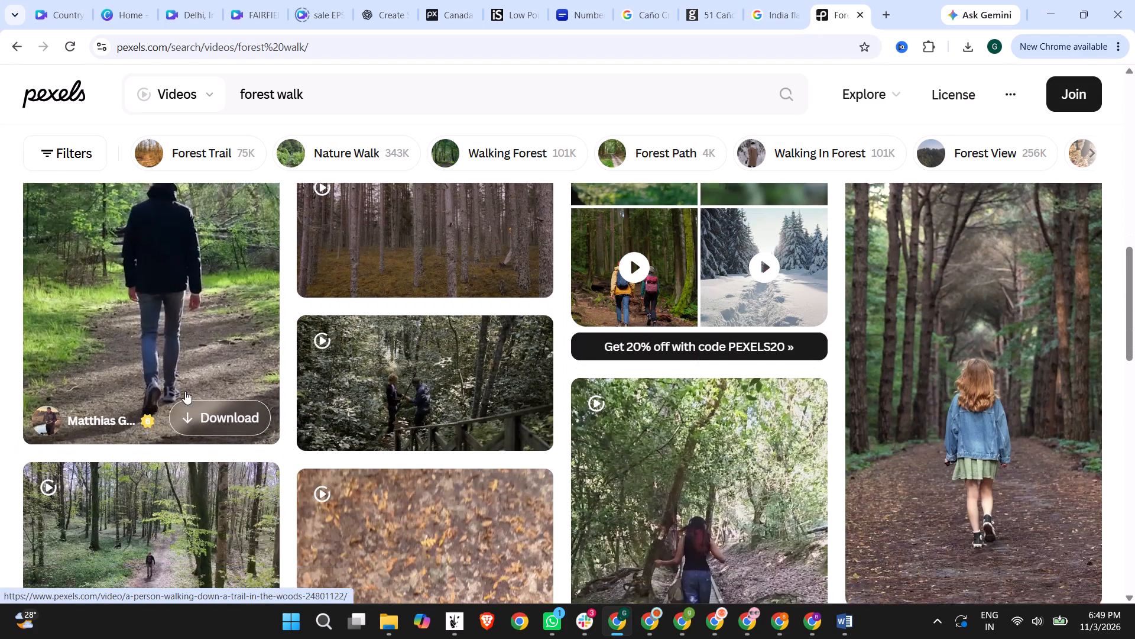
pyautogui.scroll(-2, 207, 334)
pyautogui.scroll(-4, 851, 393)
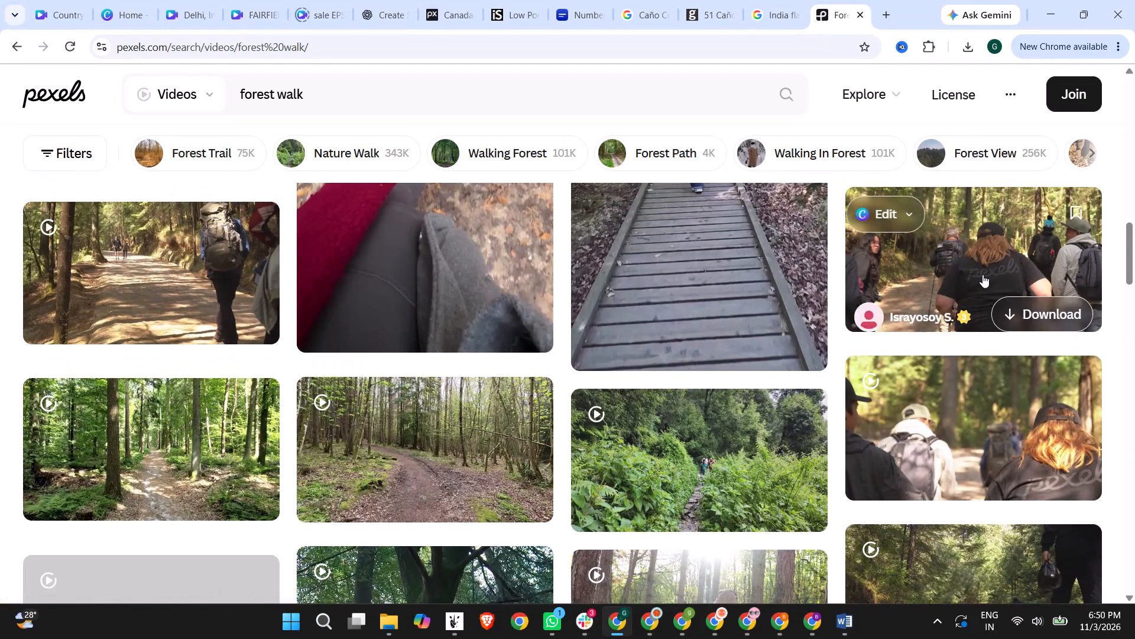
pyautogui.scroll(-4, 982, 275)
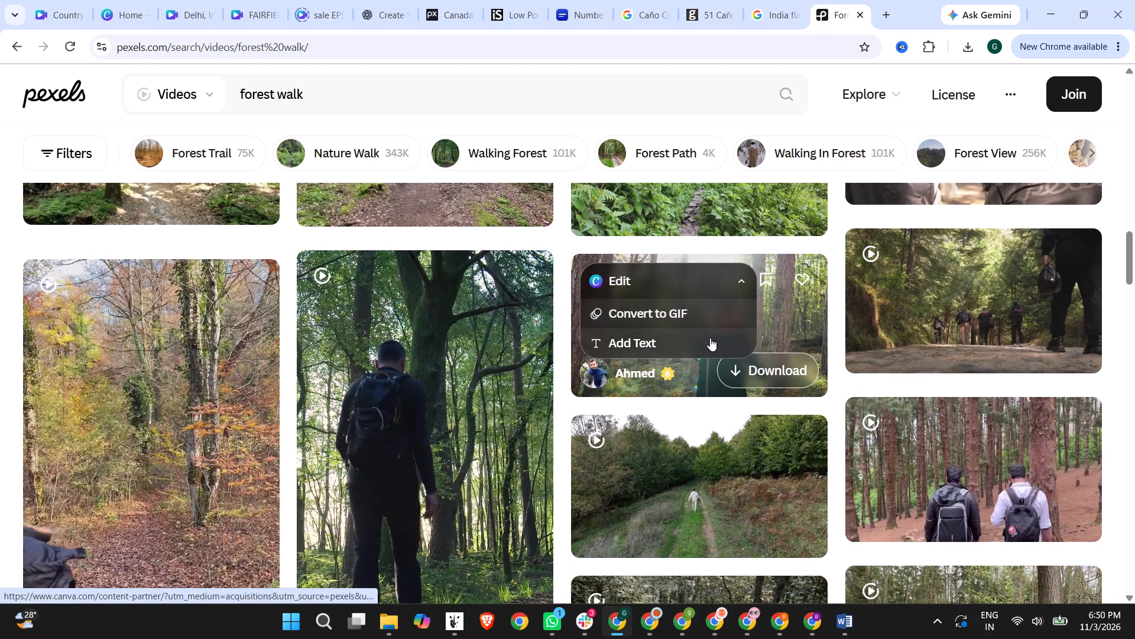
pyautogui.scroll(-3, 851, 373)
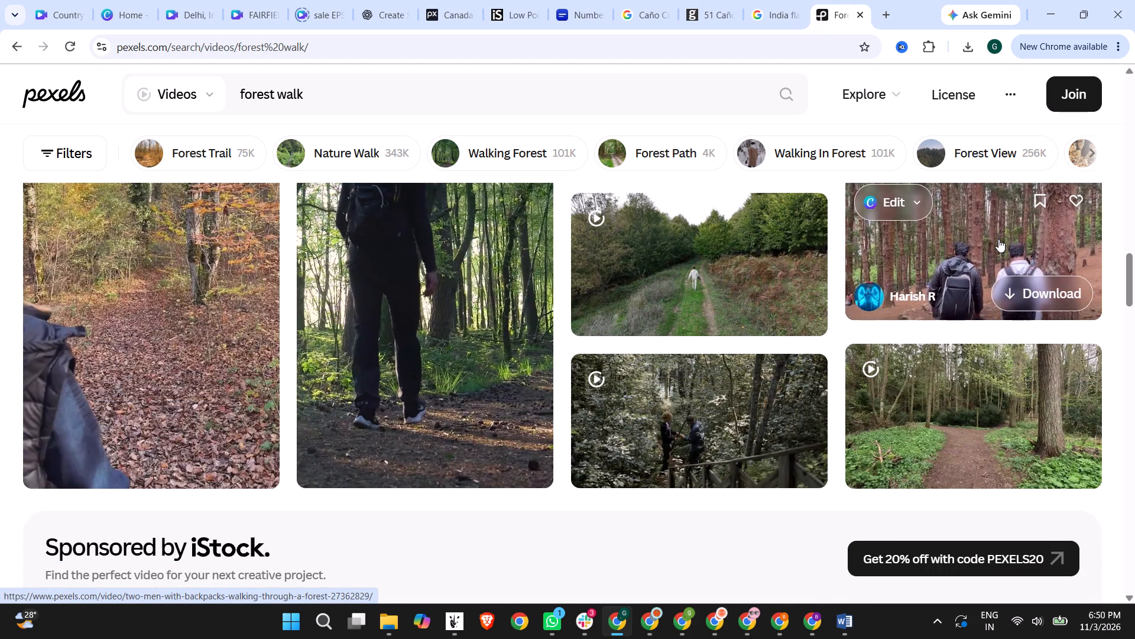
pyautogui.scroll(-5, 998, 239)
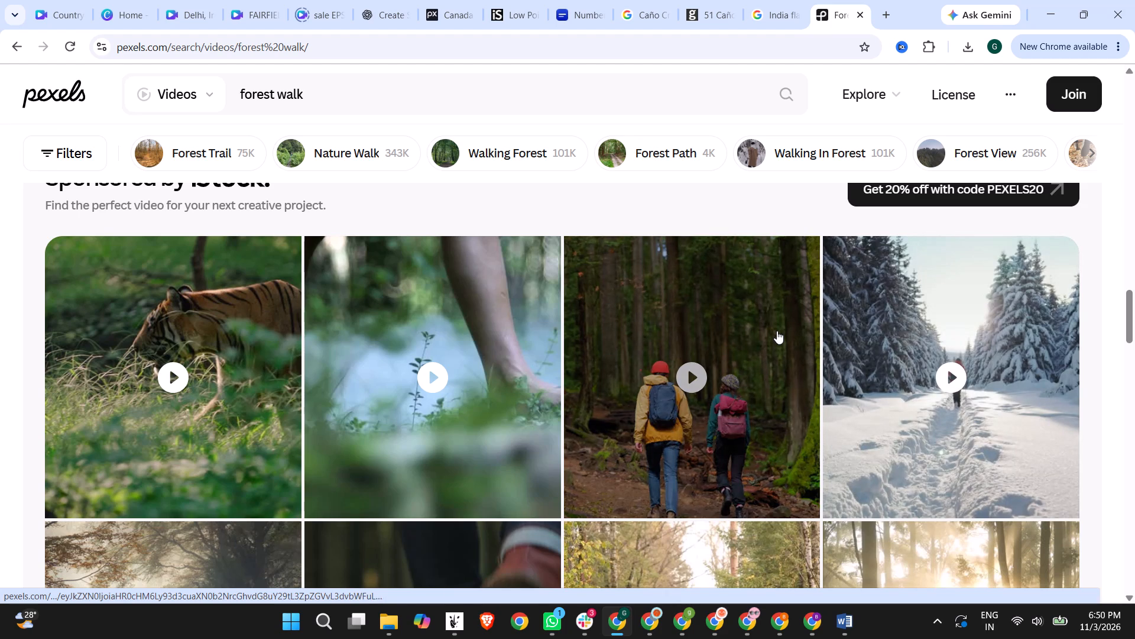
pyautogui.scroll(-4, 726, 347)
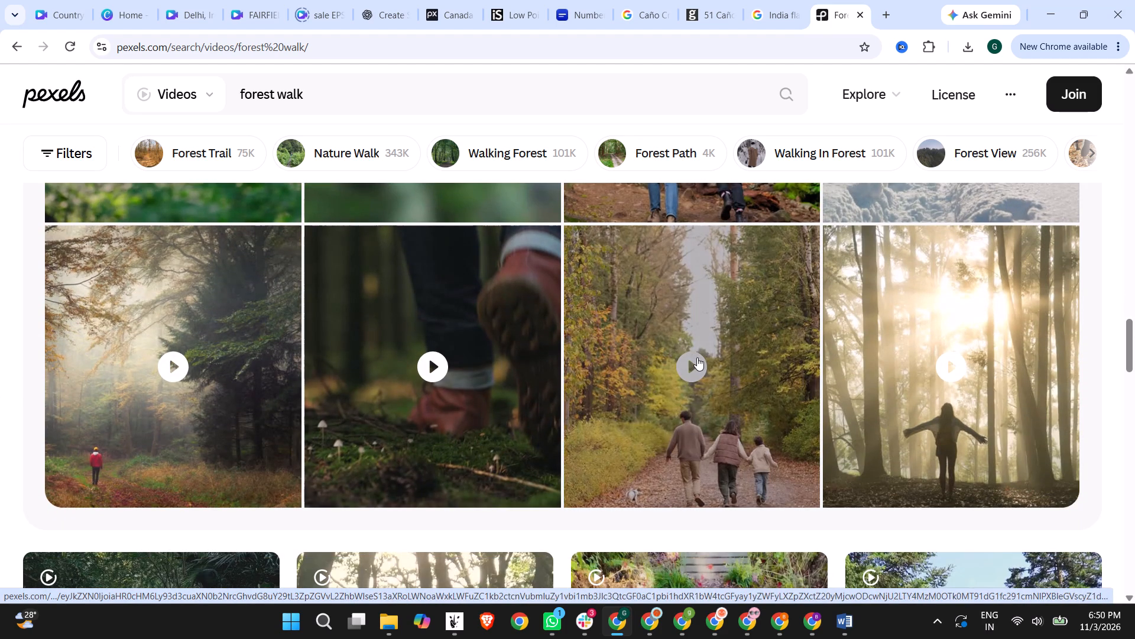
pyautogui.scroll(-3, 697, 357)
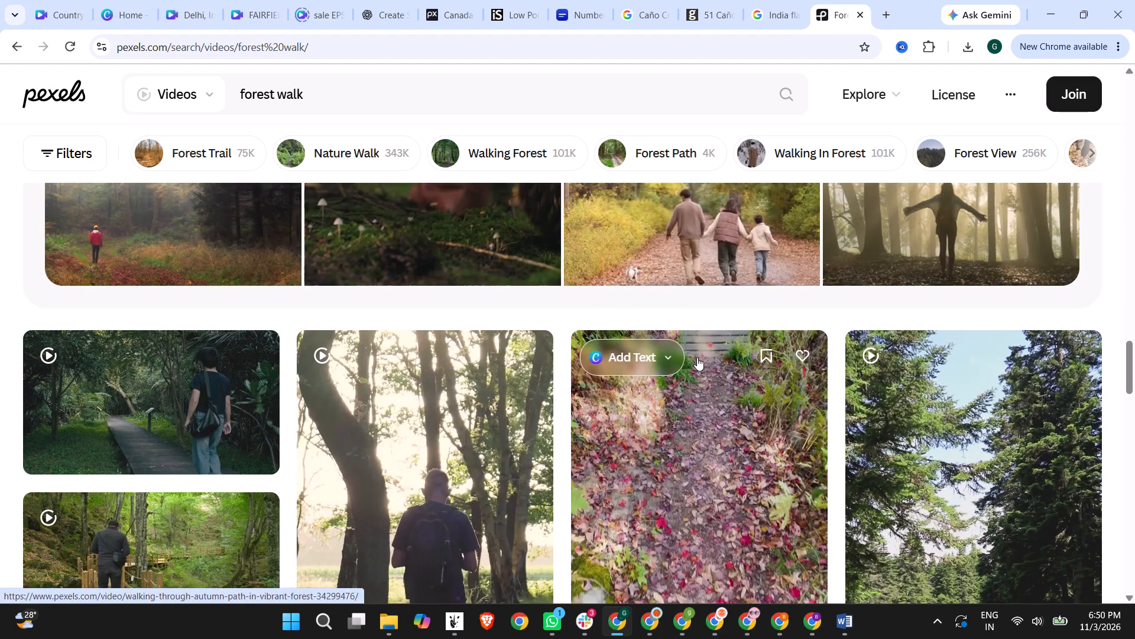
pyautogui.scroll(-5, 697, 357)
pyautogui.scroll(7, 697, 357)
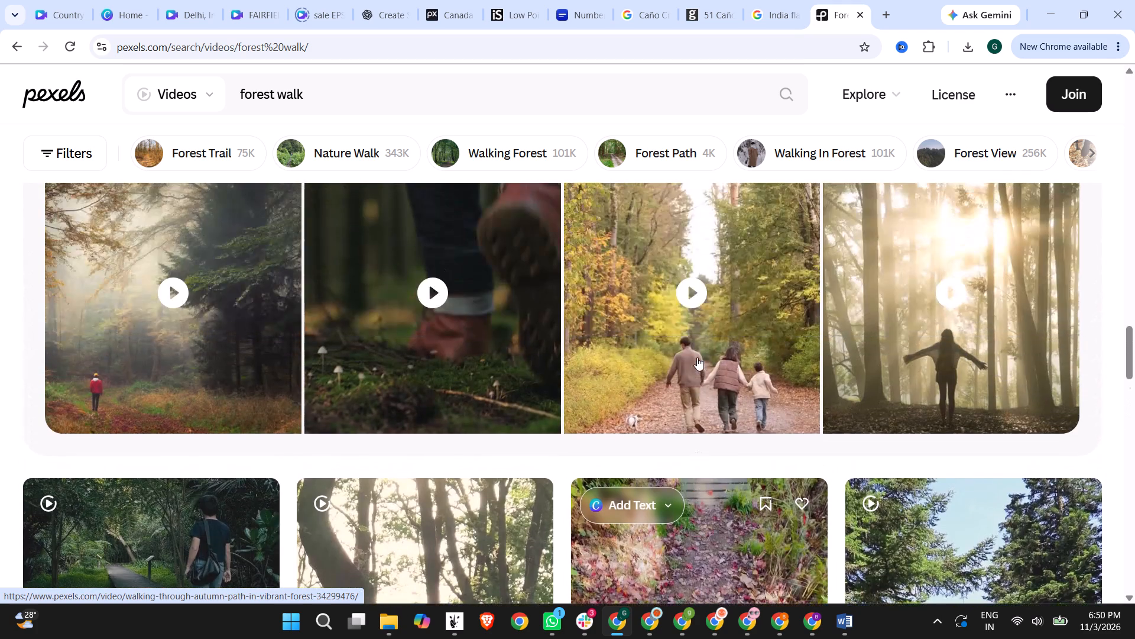
pyautogui.scroll(1, 650, 357)
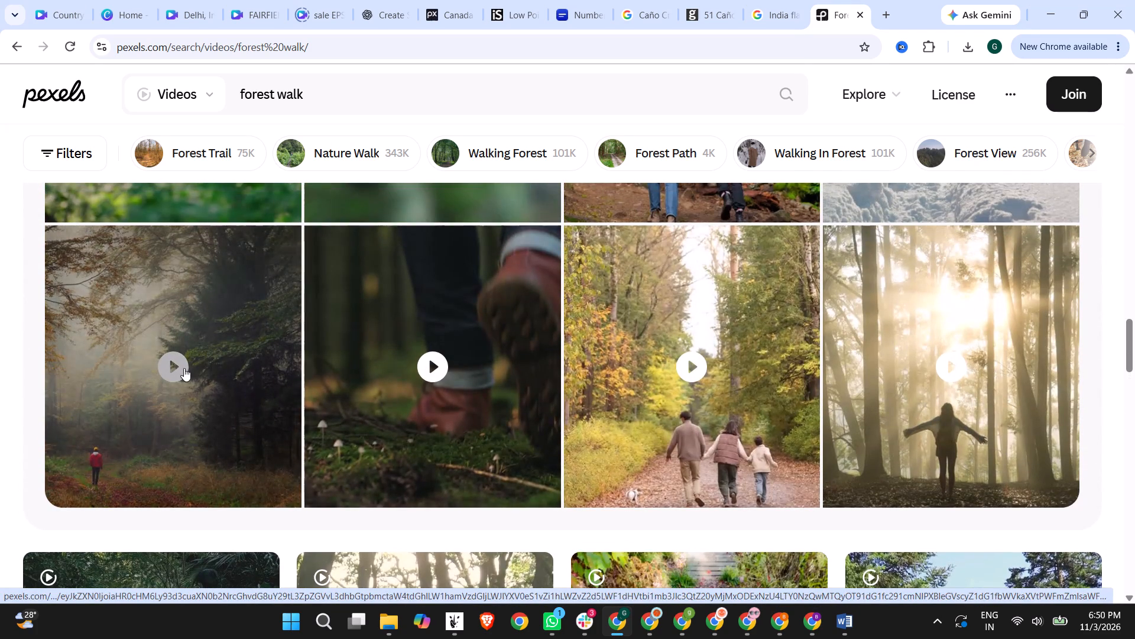
pyautogui.scroll(-15, 248, 369)
pyautogui.scroll(-7, 257, 372)
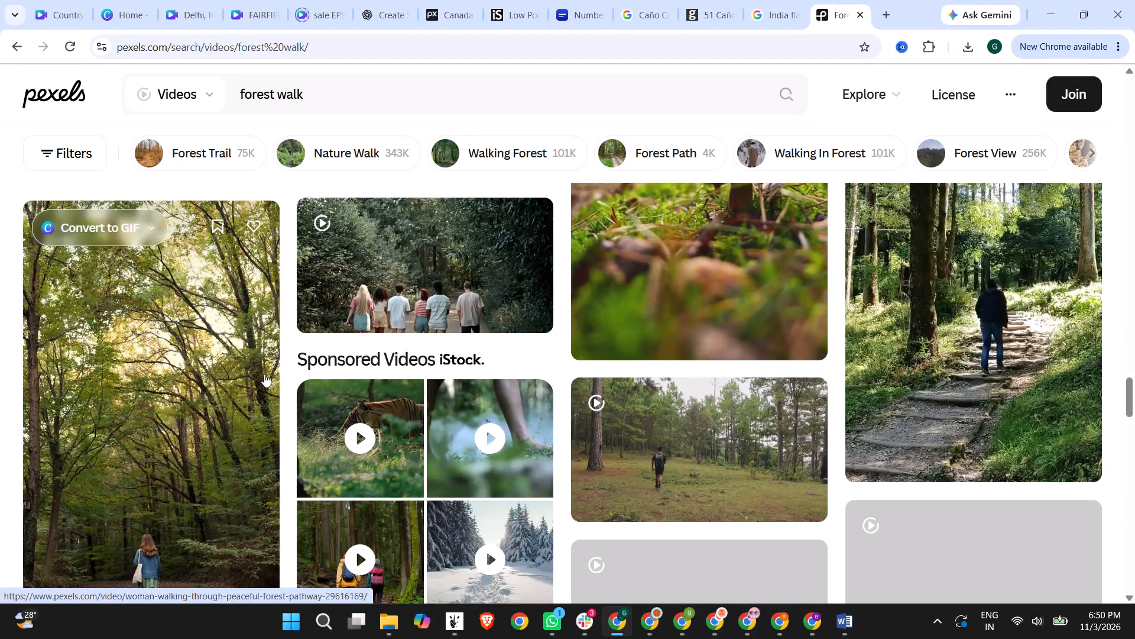
pyautogui.scroll(7, 501, 402)
pyautogui.scroll(4, 190, 437)
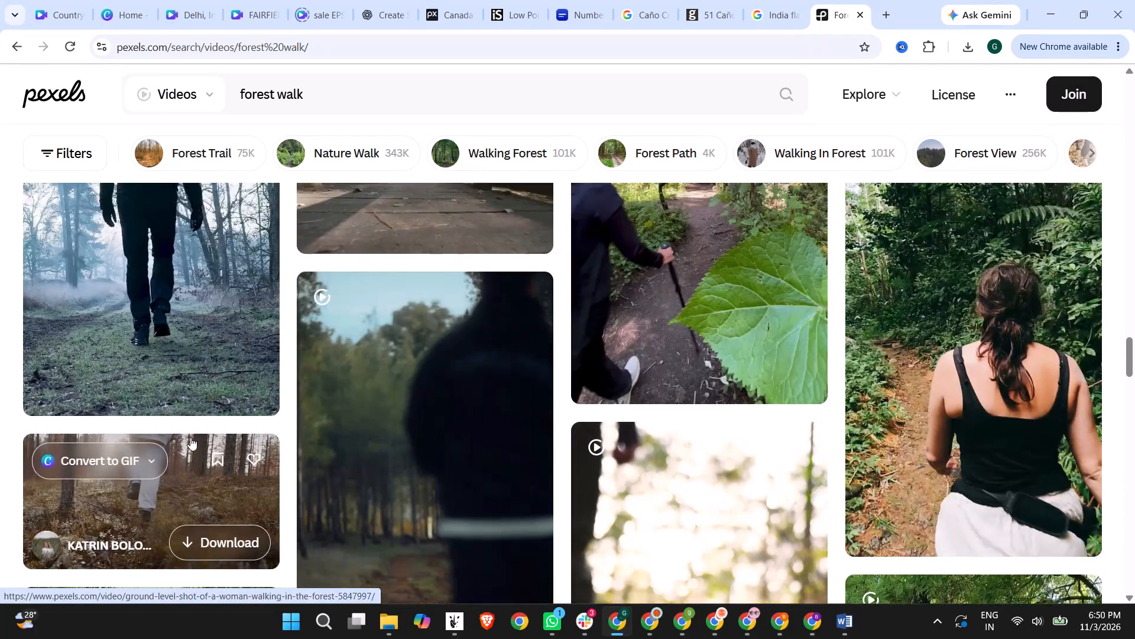
pyautogui.scroll(-3, 951, 380)
pyautogui.scroll(3, 931, 370)
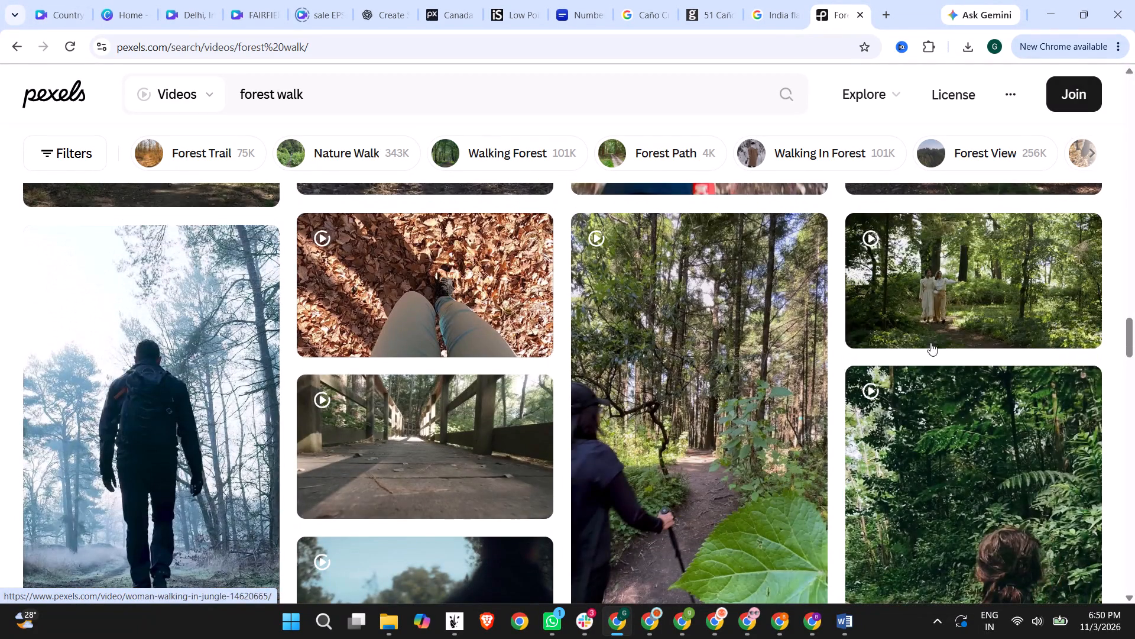
pyautogui.scroll(-20, 951, 309)
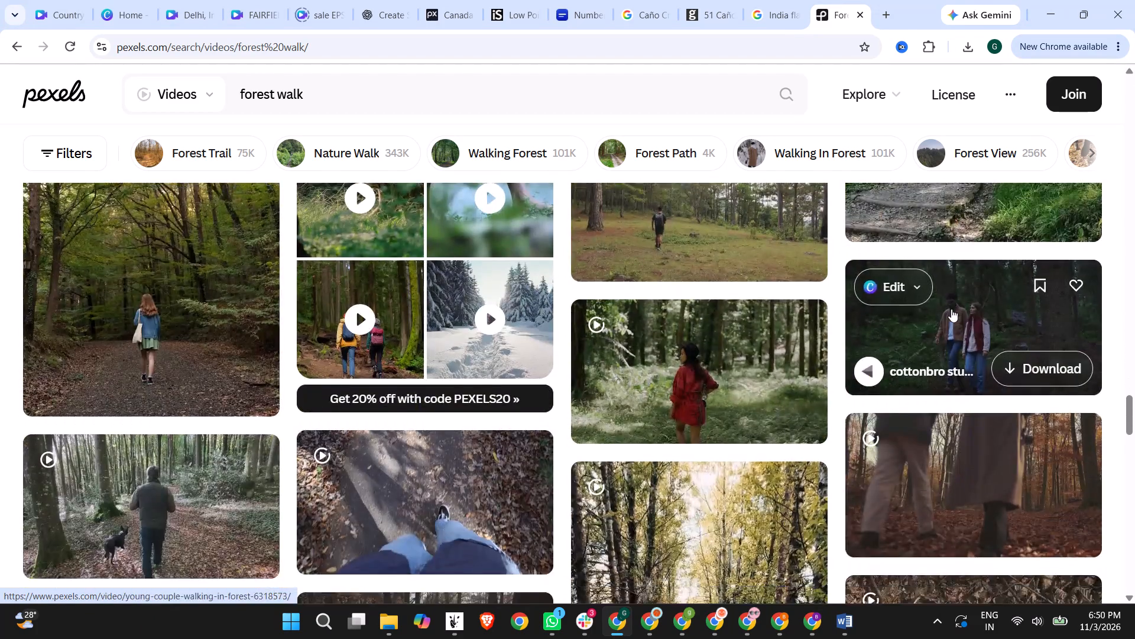
pyautogui.scroll(-15, 951, 309)
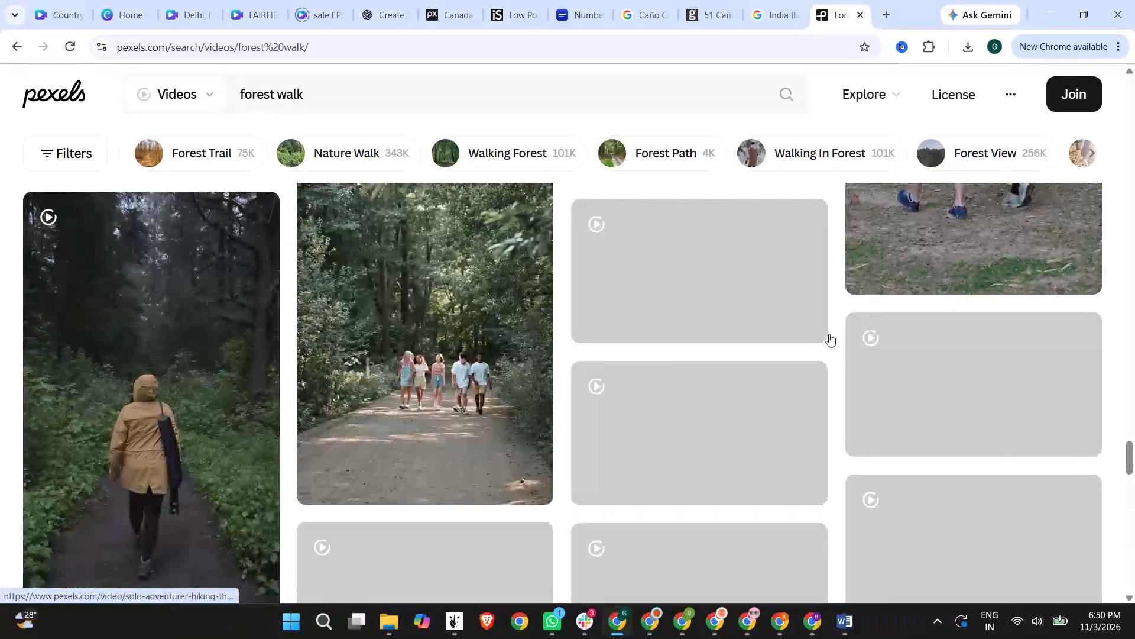
pyautogui.scroll(-4, 461, 379)
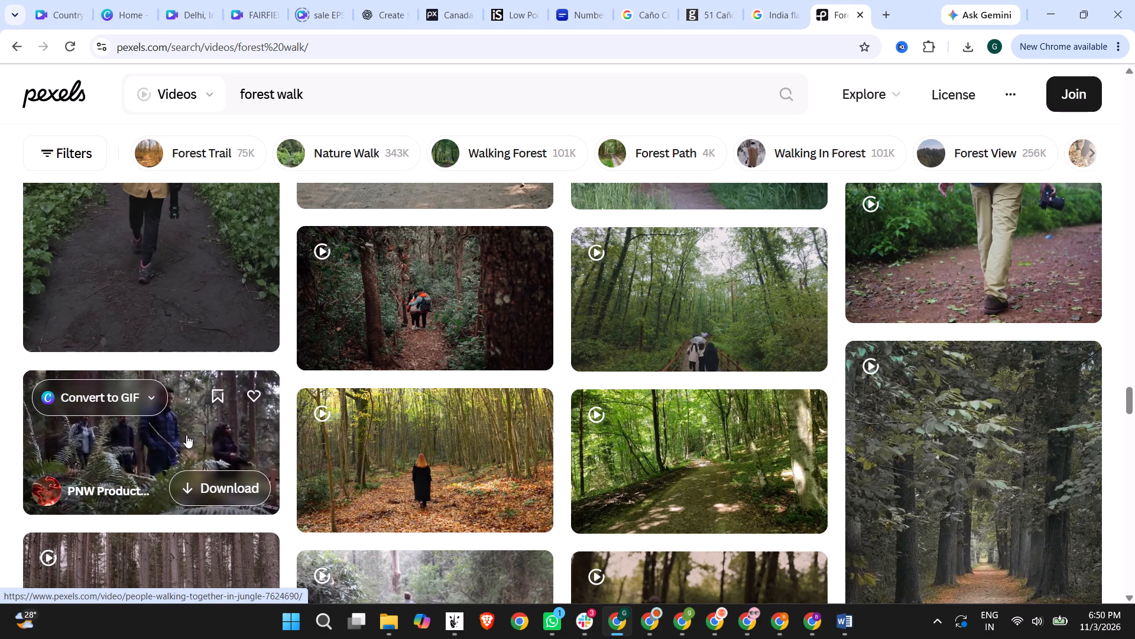
pyautogui.click(228, 431)
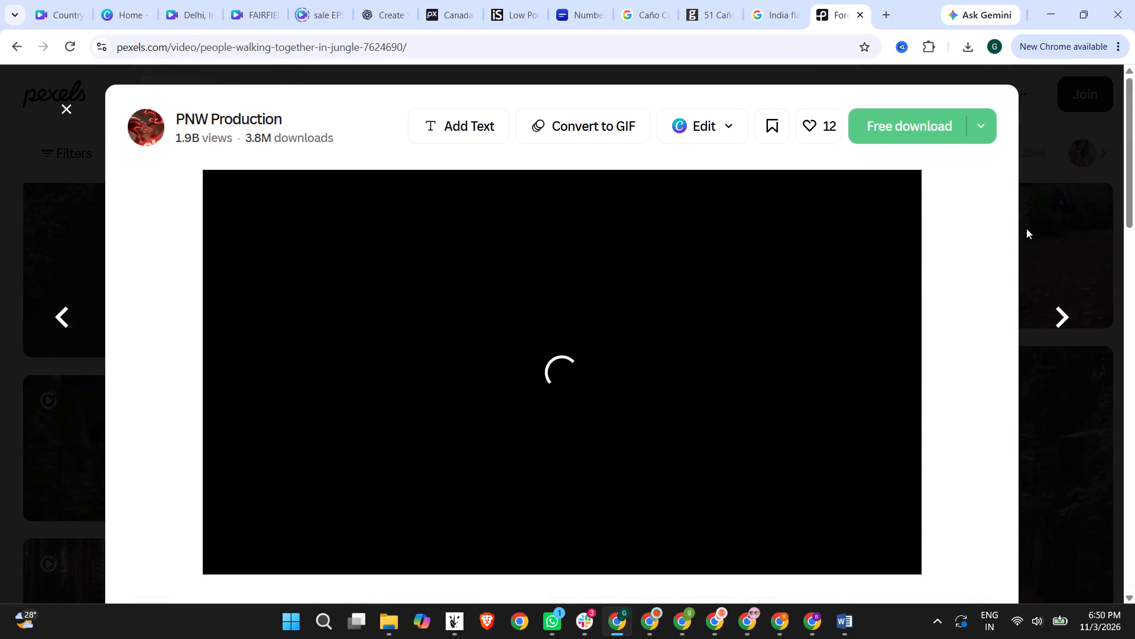
pyautogui.click(1054, 156)
# Refine the video search to "forest walk japan".
pyautogui.click(362, 91)
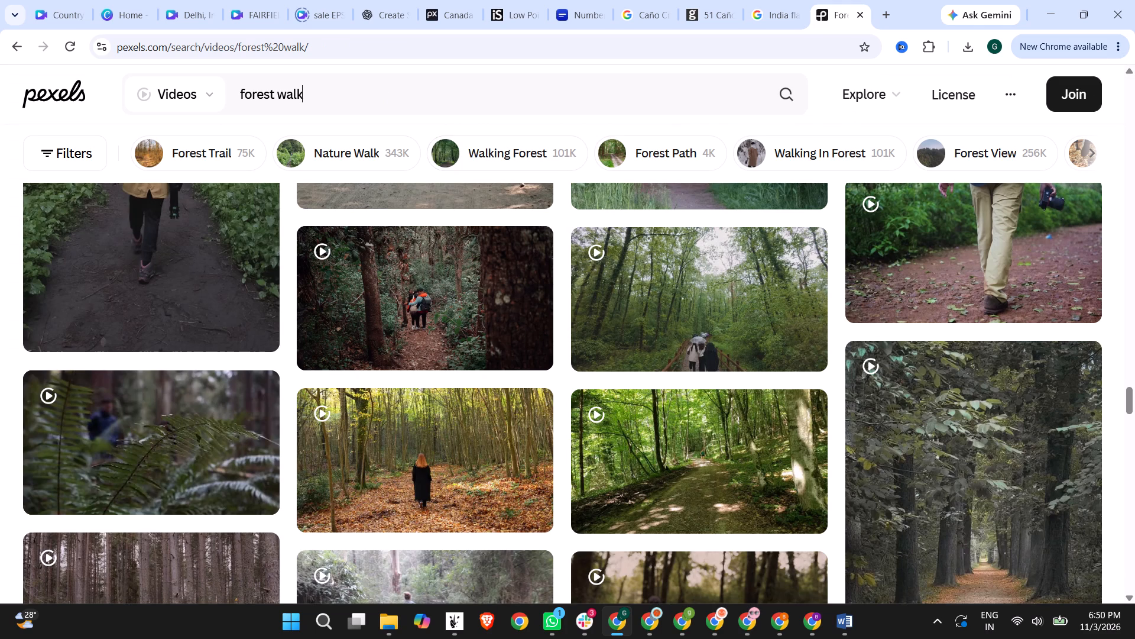
pyautogui.press('space')
pyautogui.write('japan')
pyautogui.press('Return')
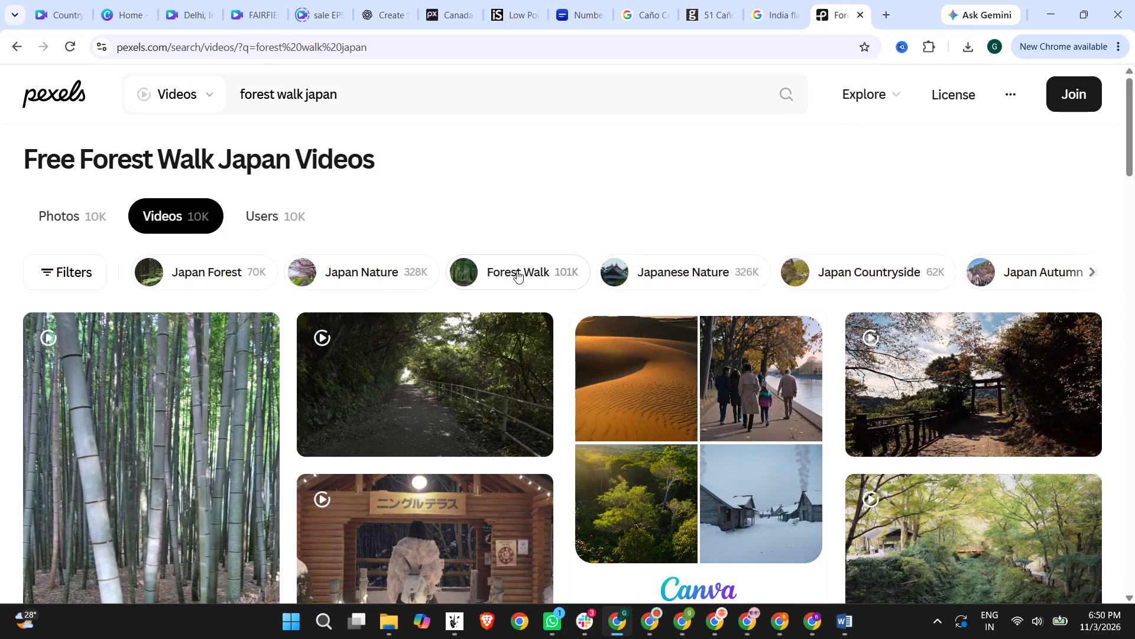
# Look through the "forest walk japan" video results for a clip that suits the forest-bathing fact.
pyautogui.scroll(-3, 522, 267)
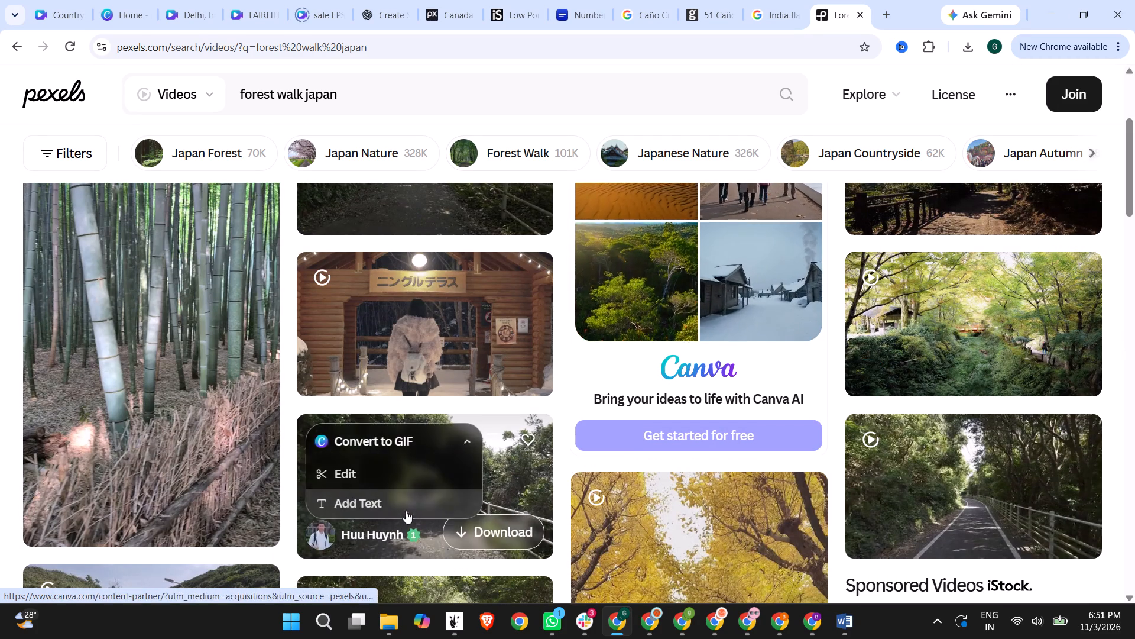
pyautogui.scroll(-2, 453, 336)
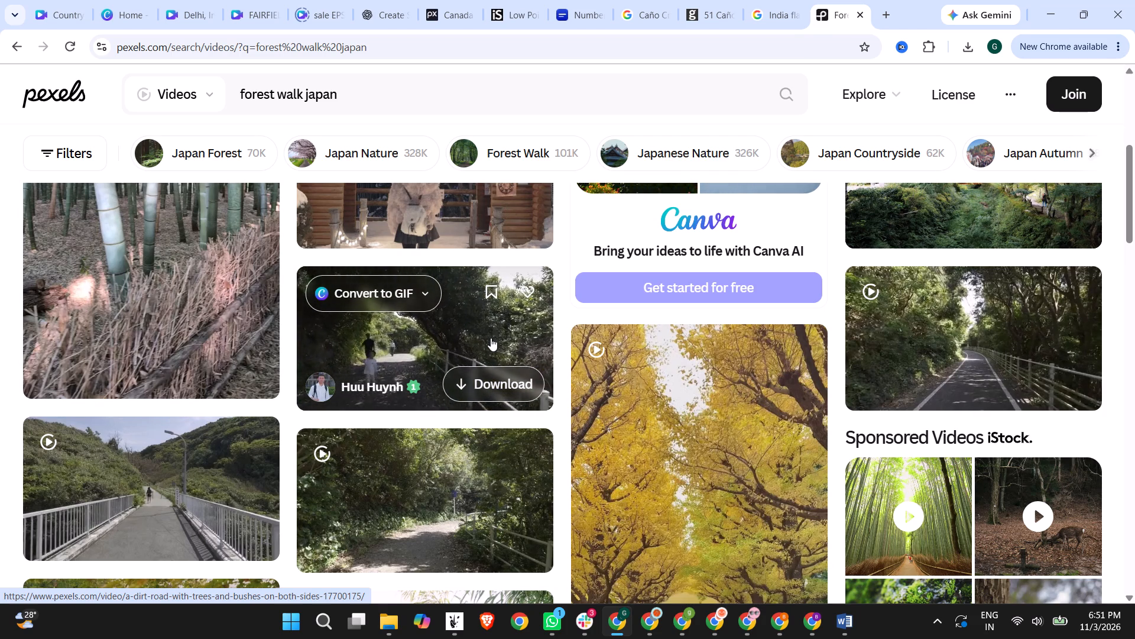
pyautogui.scroll(-5, 491, 338)
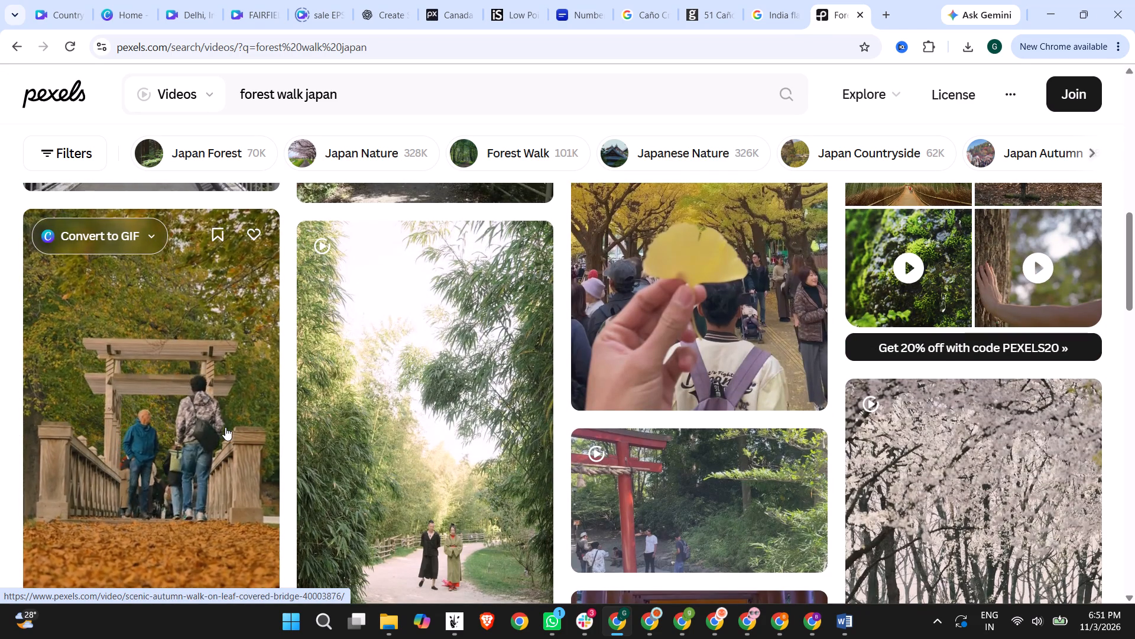
pyautogui.scroll(-2, 225, 427)
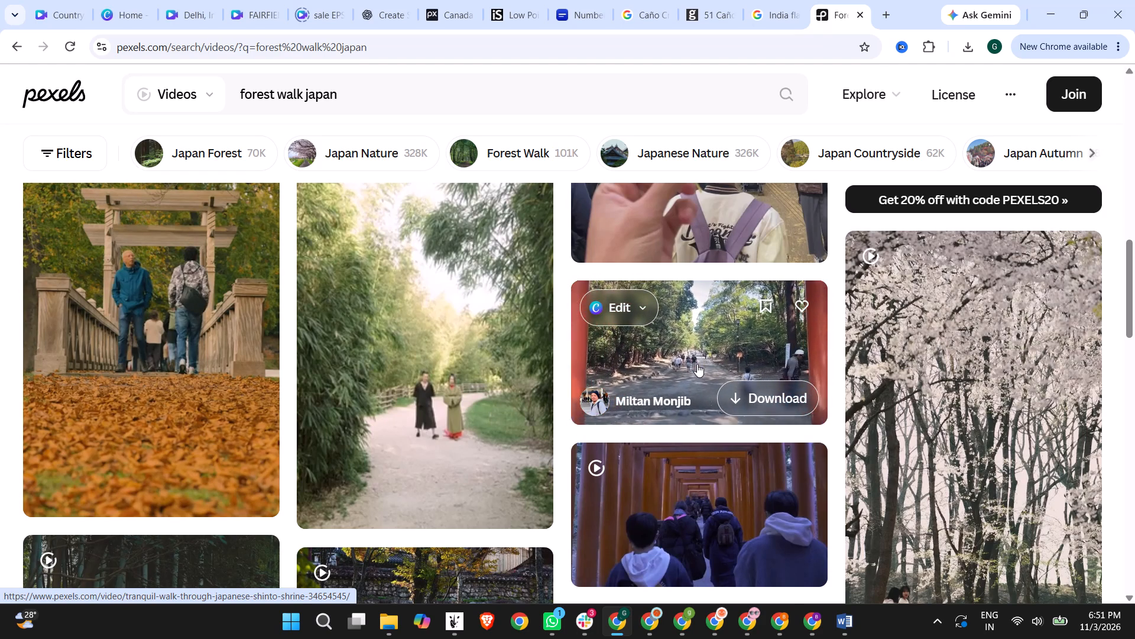
pyautogui.scroll(-4, 697, 364)
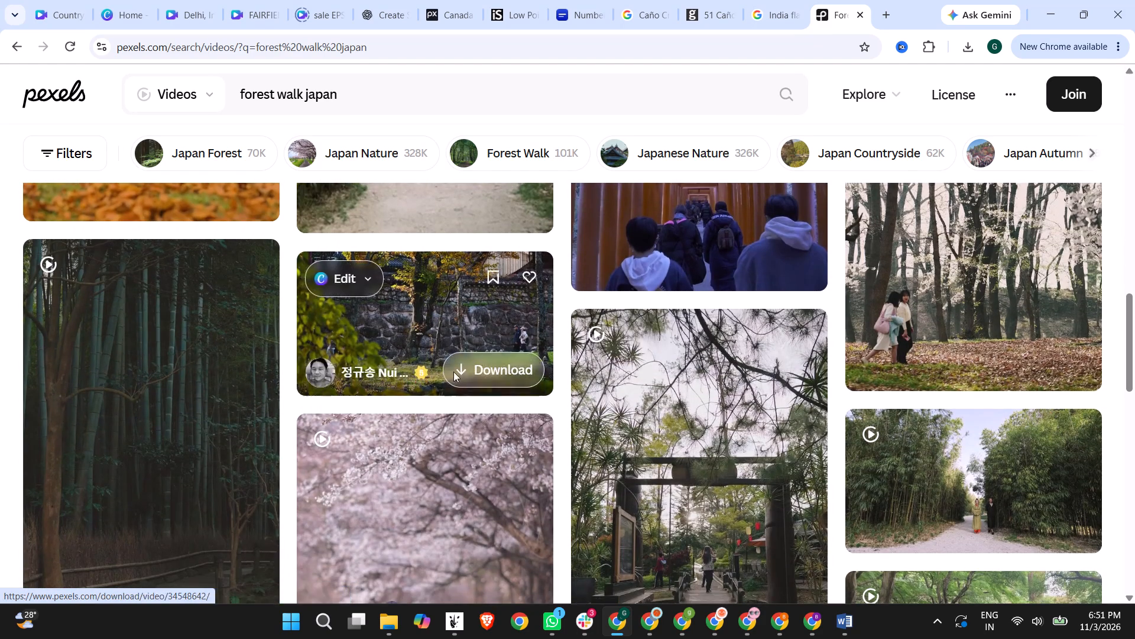
pyautogui.scroll(-2, 772, 381)
pyautogui.scroll(-3, 691, 390)
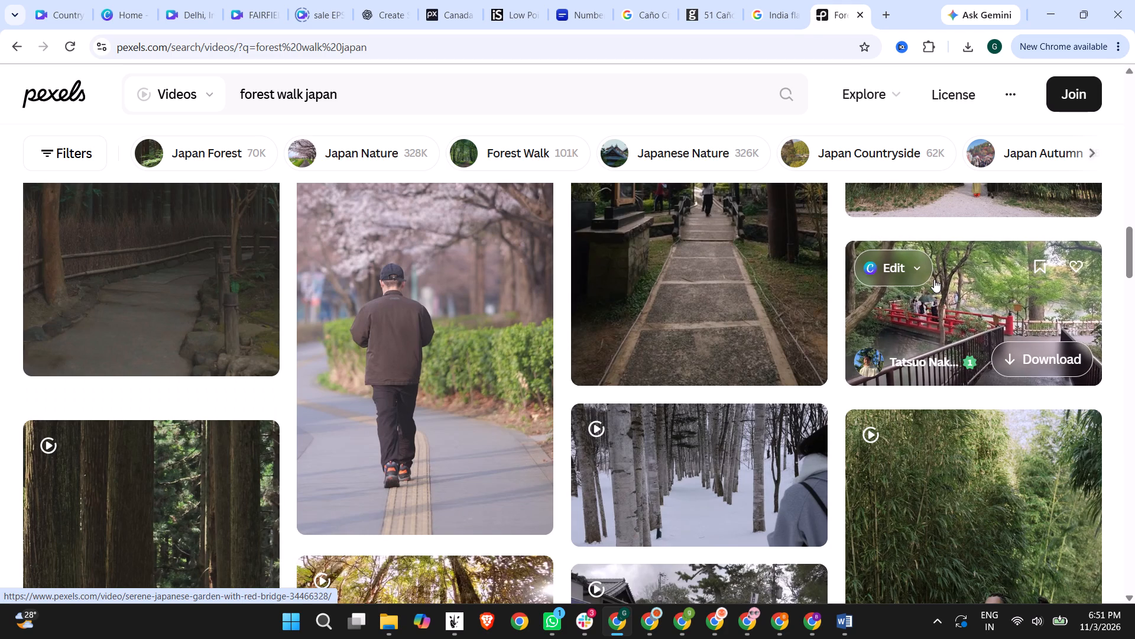
pyautogui.scroll(-4, 934, 279)
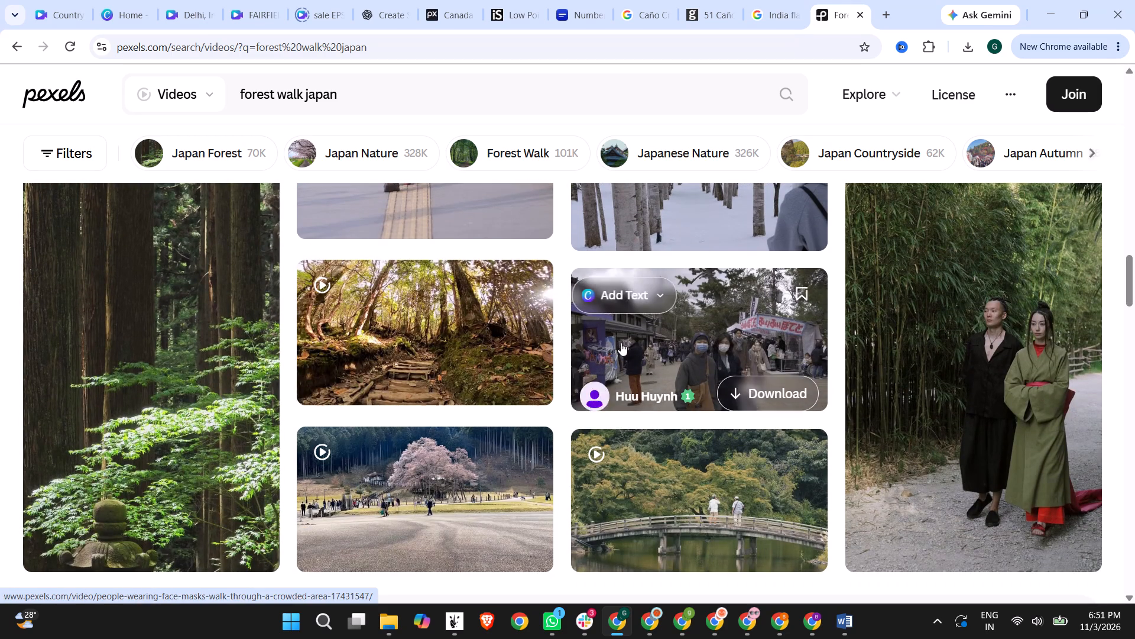
pyautogui.scroll(-6, 876, 339)
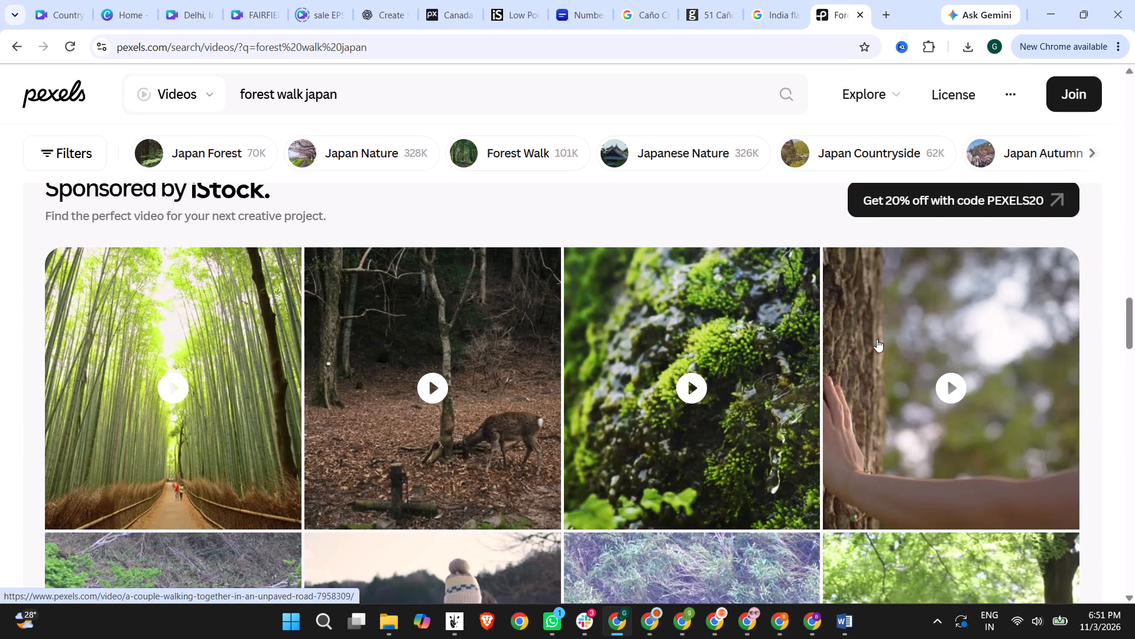
pyautogui.scroll(-11, 576, 343)
pyautogui.scroll(-6, 643, 346)
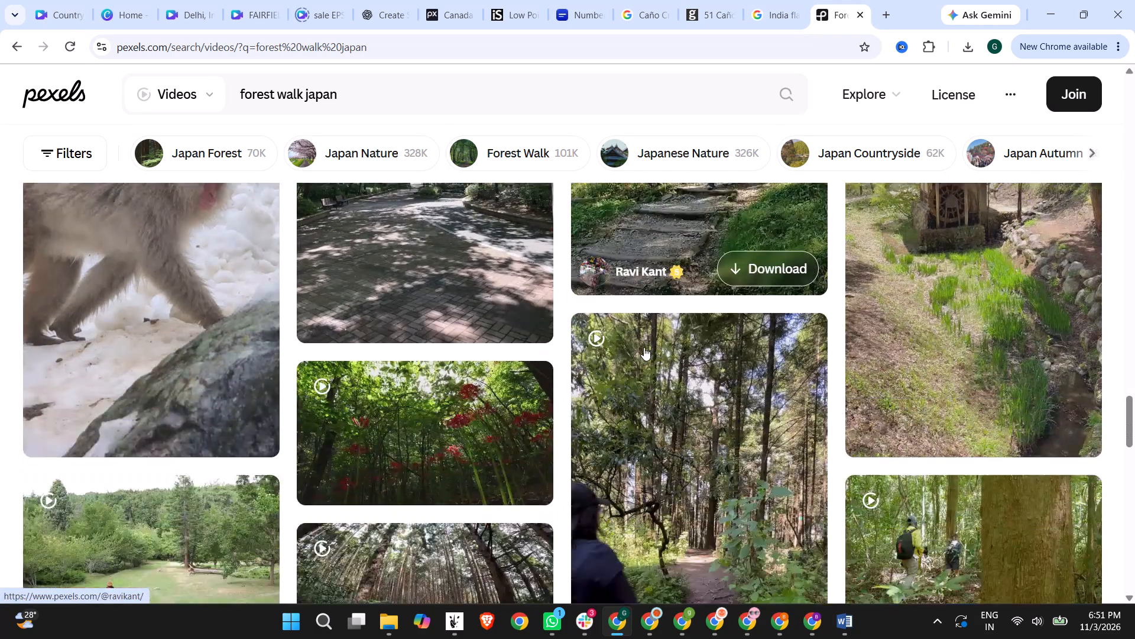
pyautogui.scroll(-3, 644, 347)
pyautogui.scroll(1, 644, 348)
pyautogui.scroll(-1, 644, 348)
pyautogui.scroll(20, 644, 348)
pyautogui.scroll(1, 644, 348)
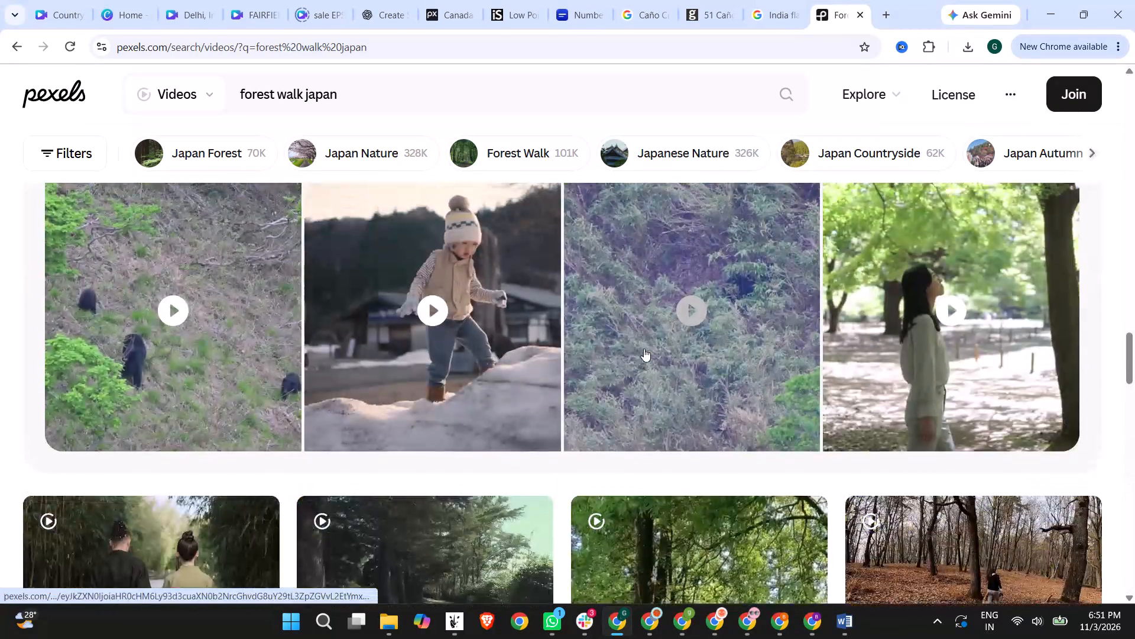
pyautogui.scroll(14, 644, 348)
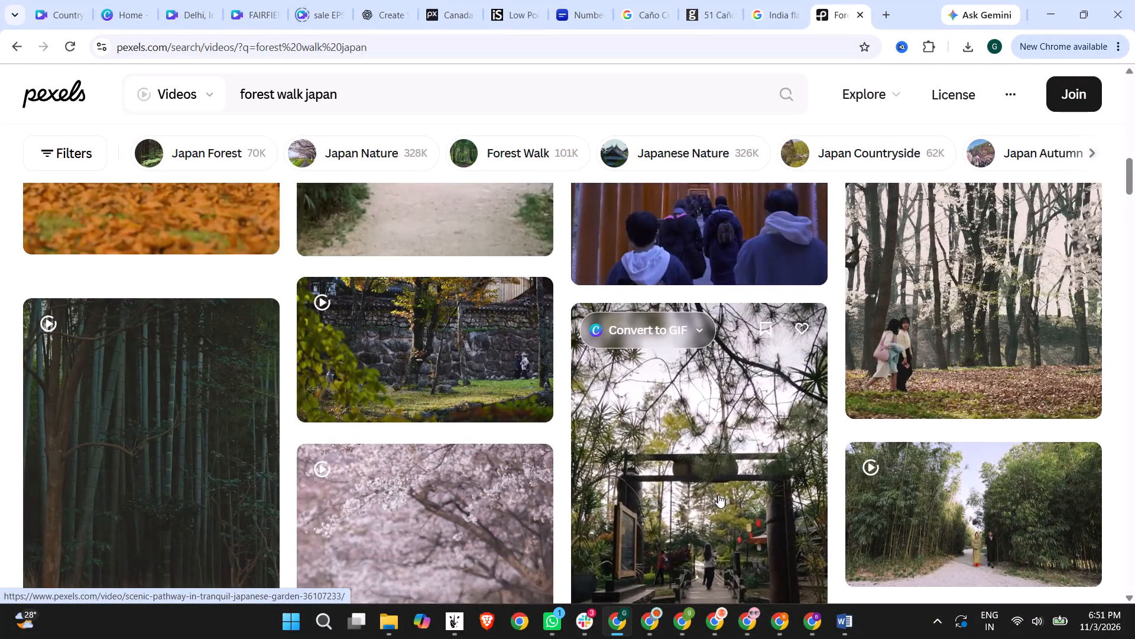
pyautogui.scroll(-2, 718, 495)
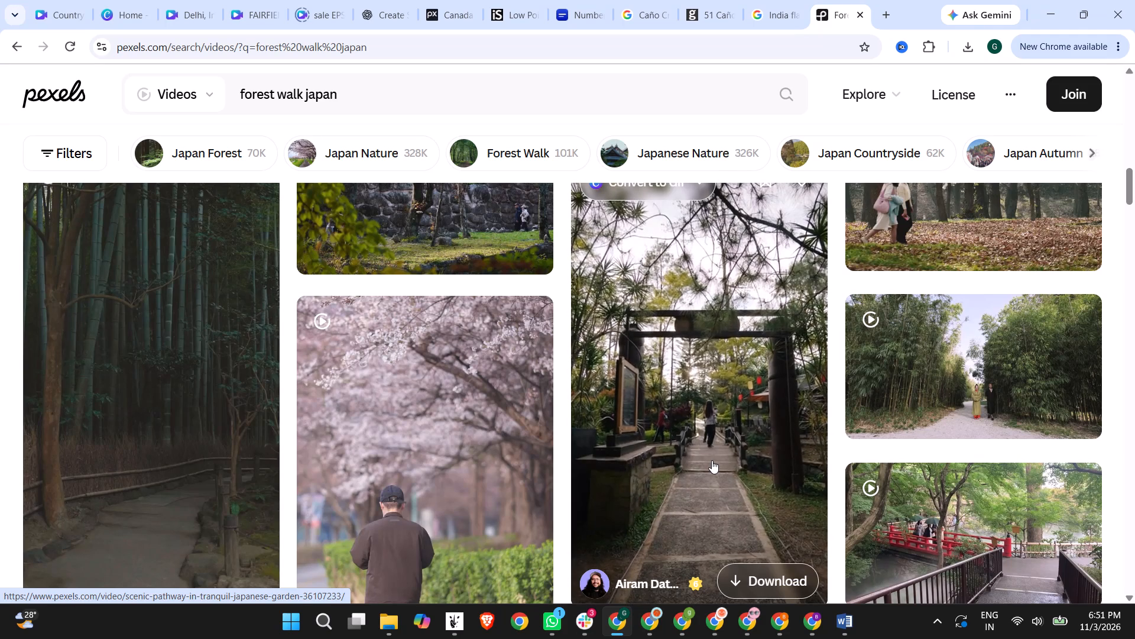
pyautogui.scroll(4, 712, 460)
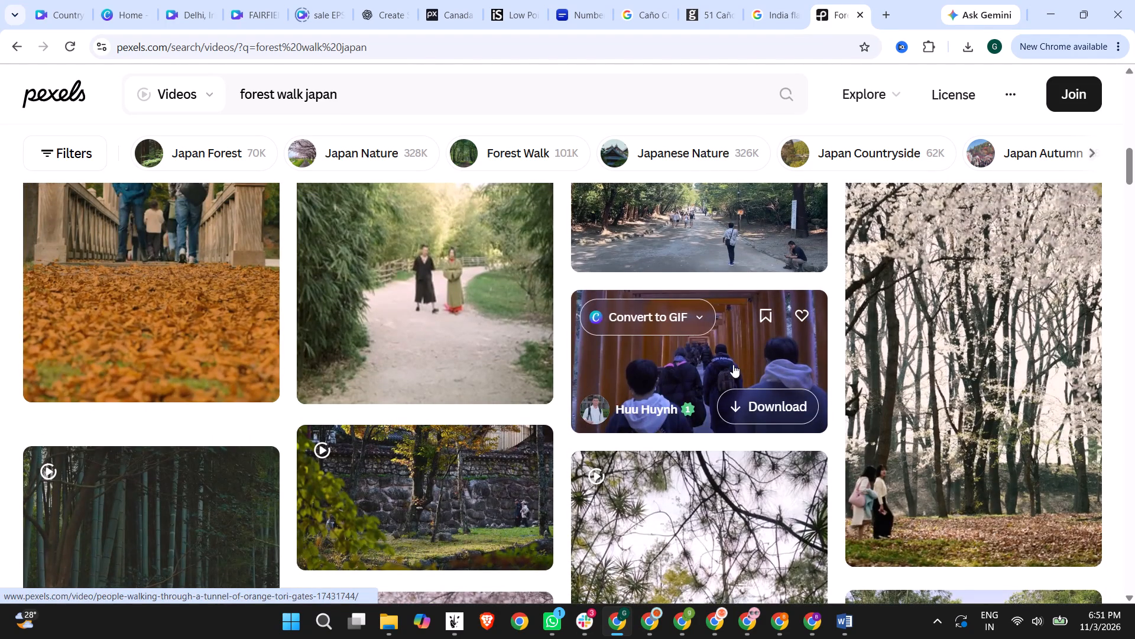
pyautogui.scroll(2, 733, 364)
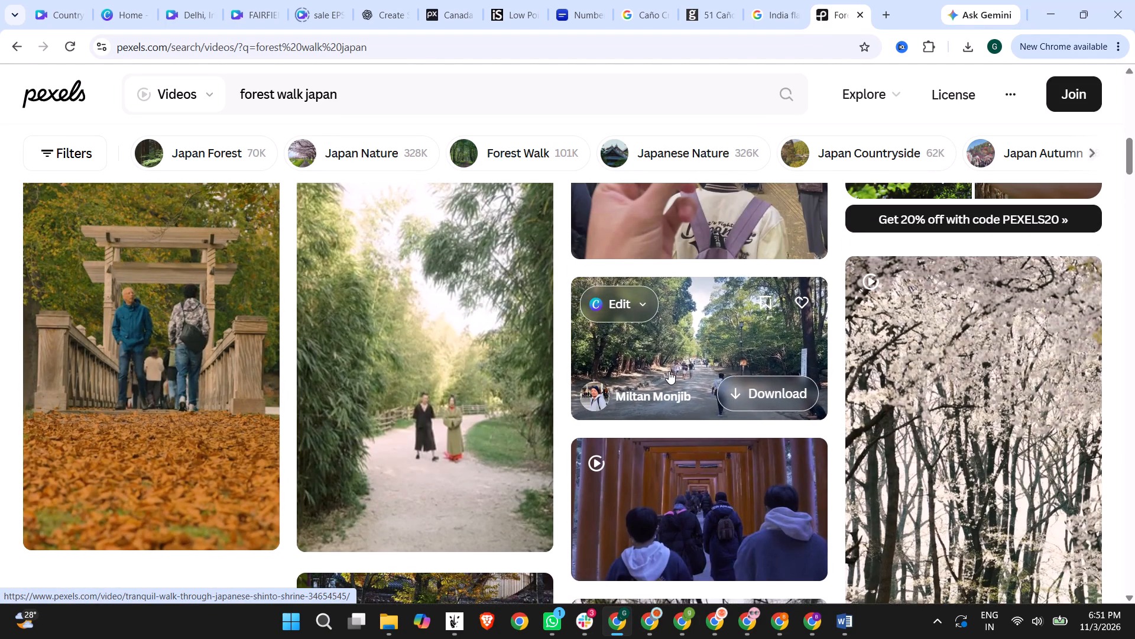
pyautogui.scroll(4, 170, 375)
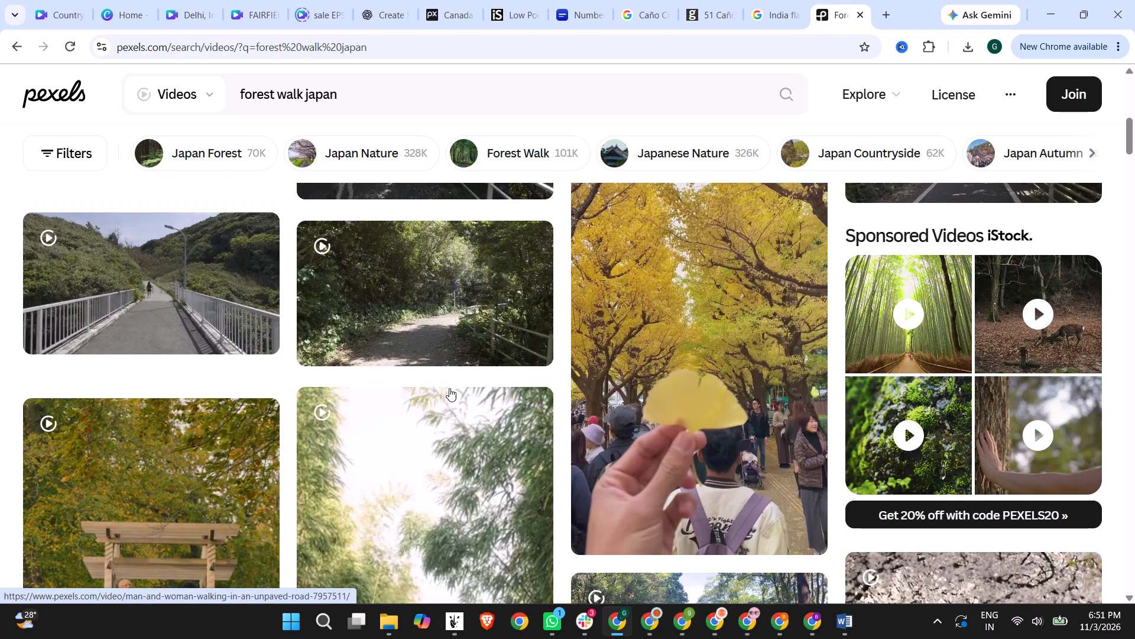
pyautogui.scroll(-3, 692, 355)
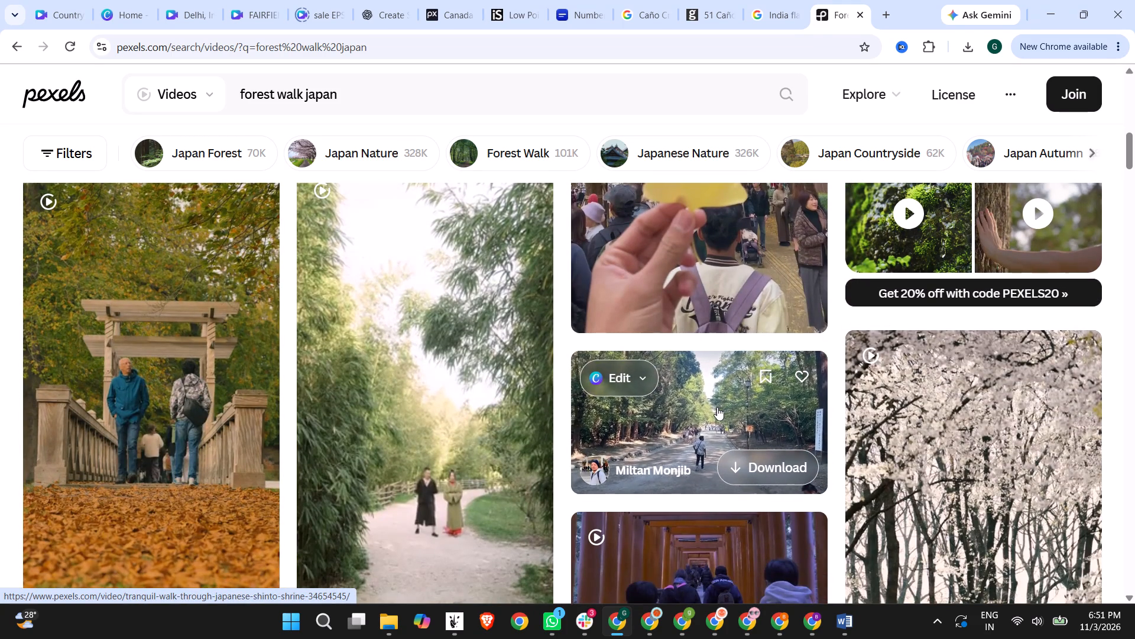
pyautogui.scroll(5, 717, 407)
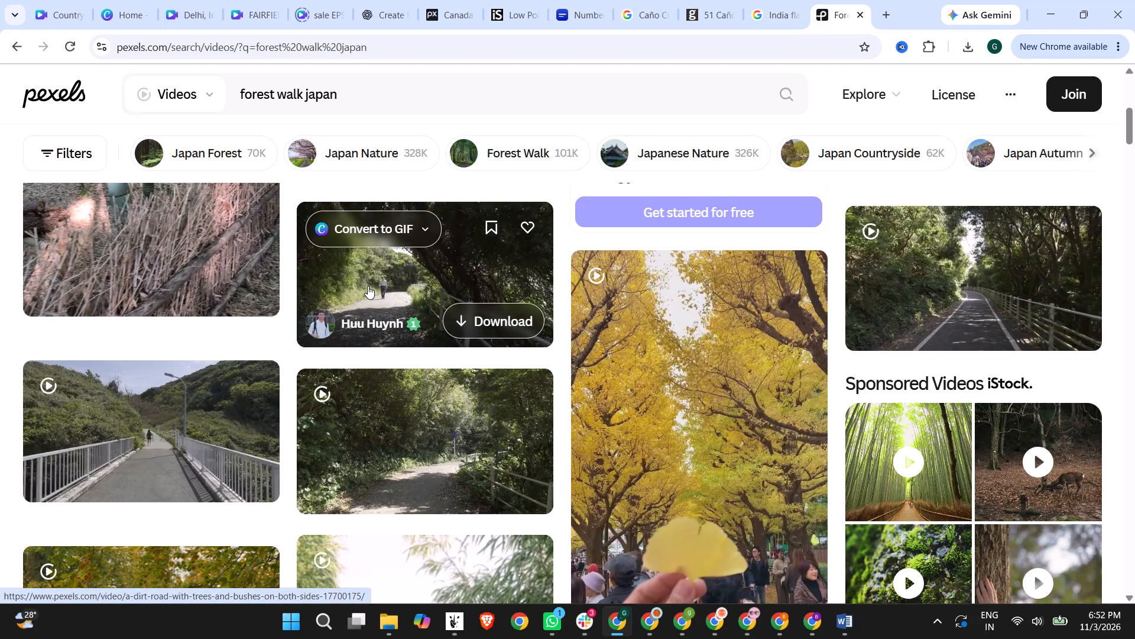
# Preview the dirt road clip with trees and bushes on both sides and the serene forest pathway clip with lush greenery.
pyautogui.click(368, 286)
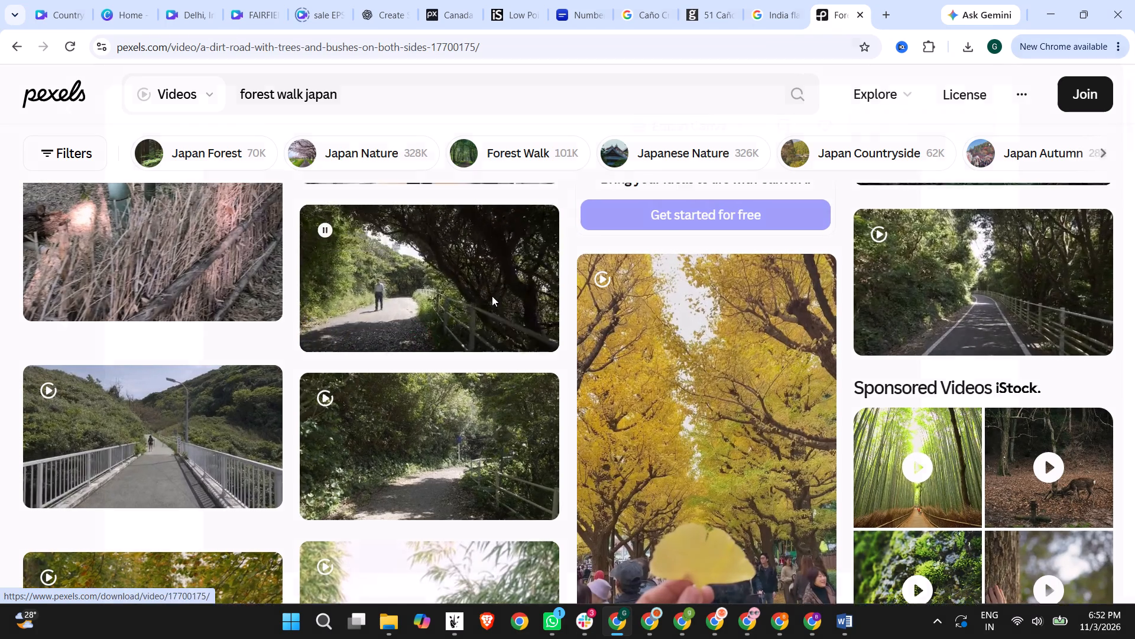
pyautogui.scroll(-4, 992, 364)
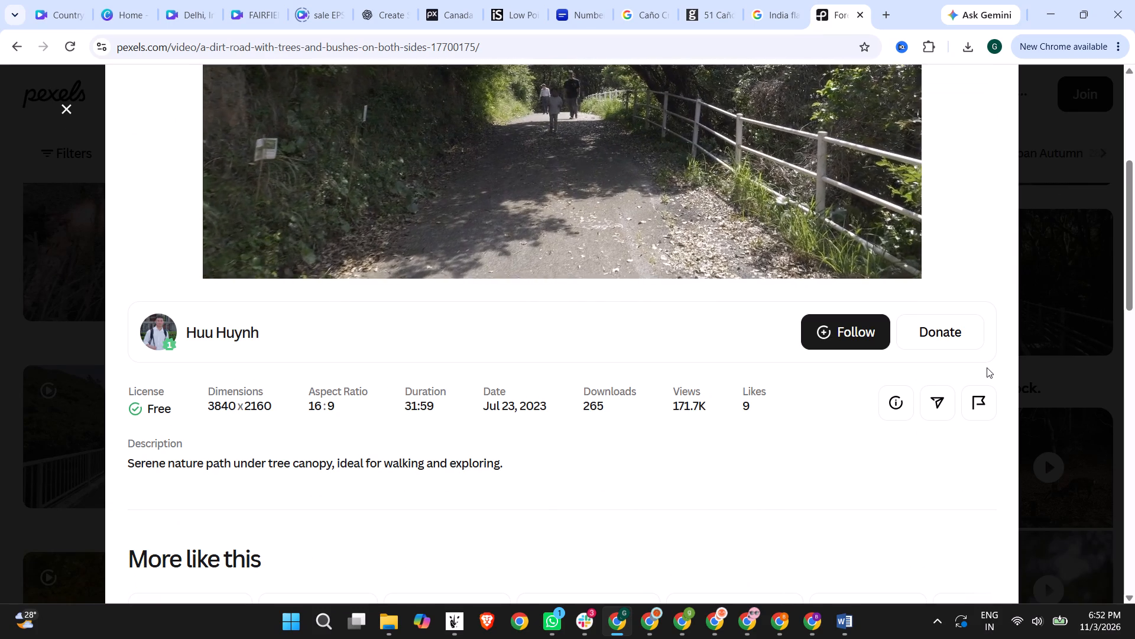
pyautogui.scroll(5, 987, 367)
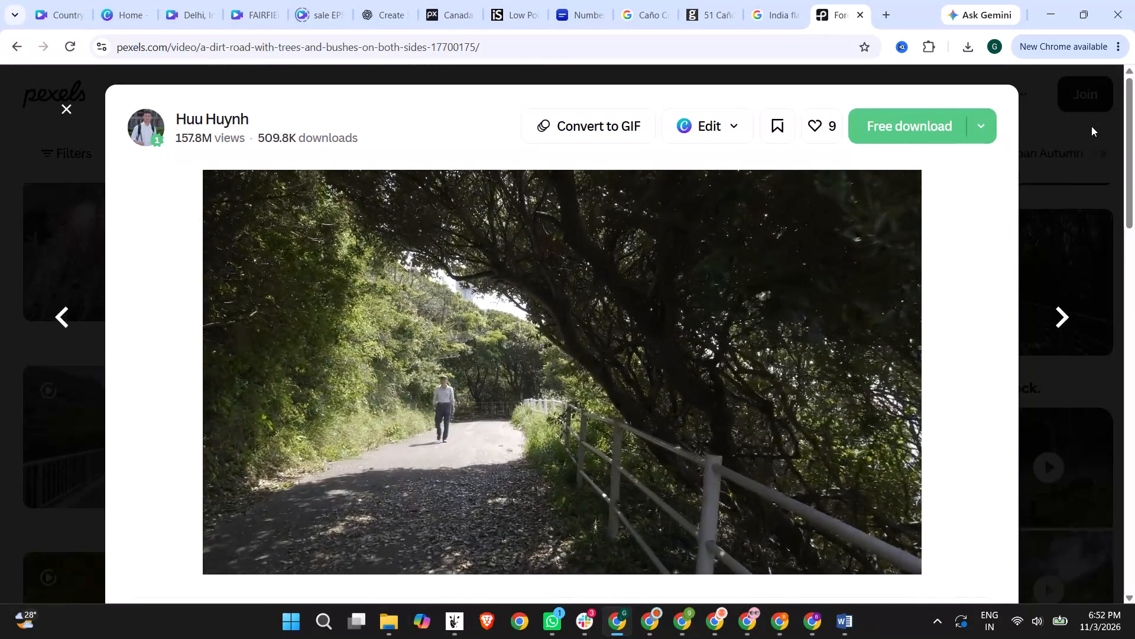
pyautogui.click(1091, 126)
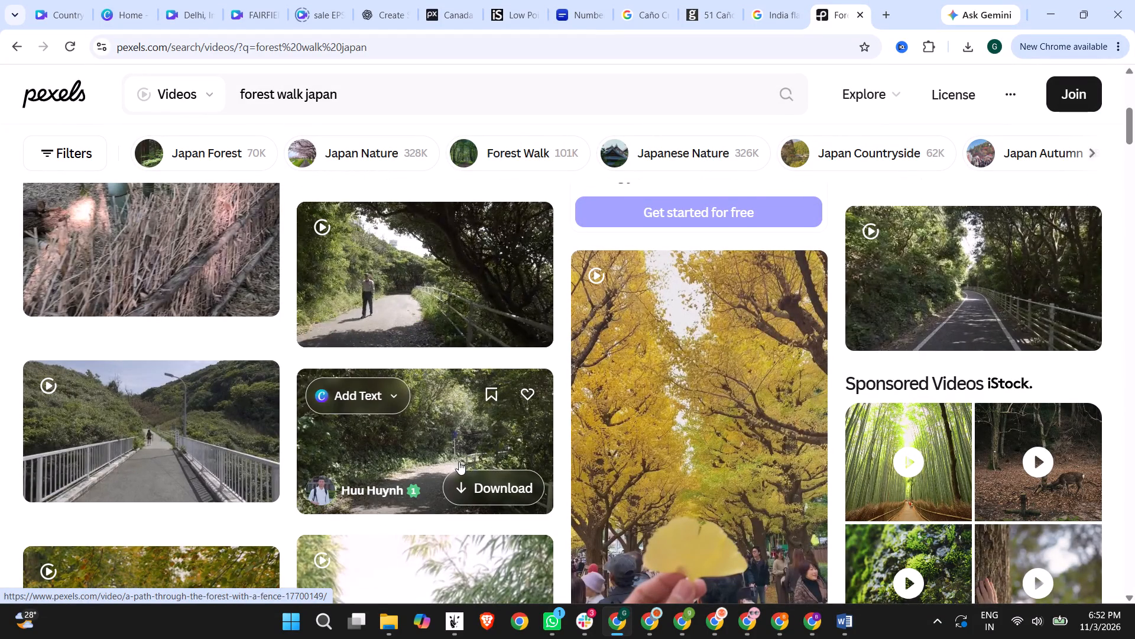
pyautogui.scroll(5, 440, 431)
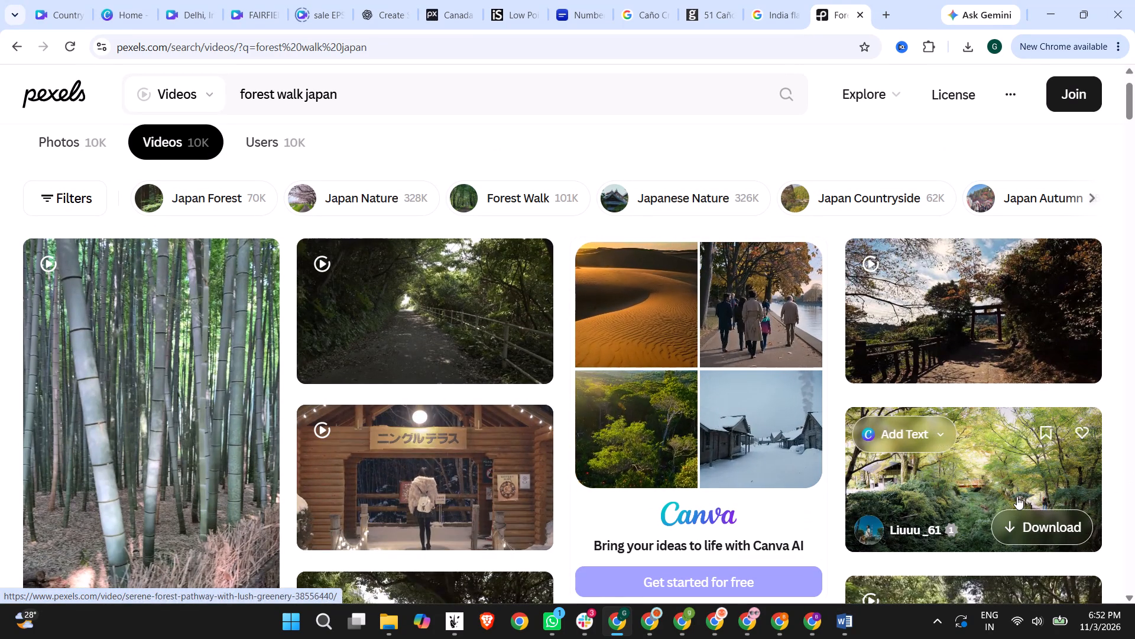
pyautogui.click(1010, 482)
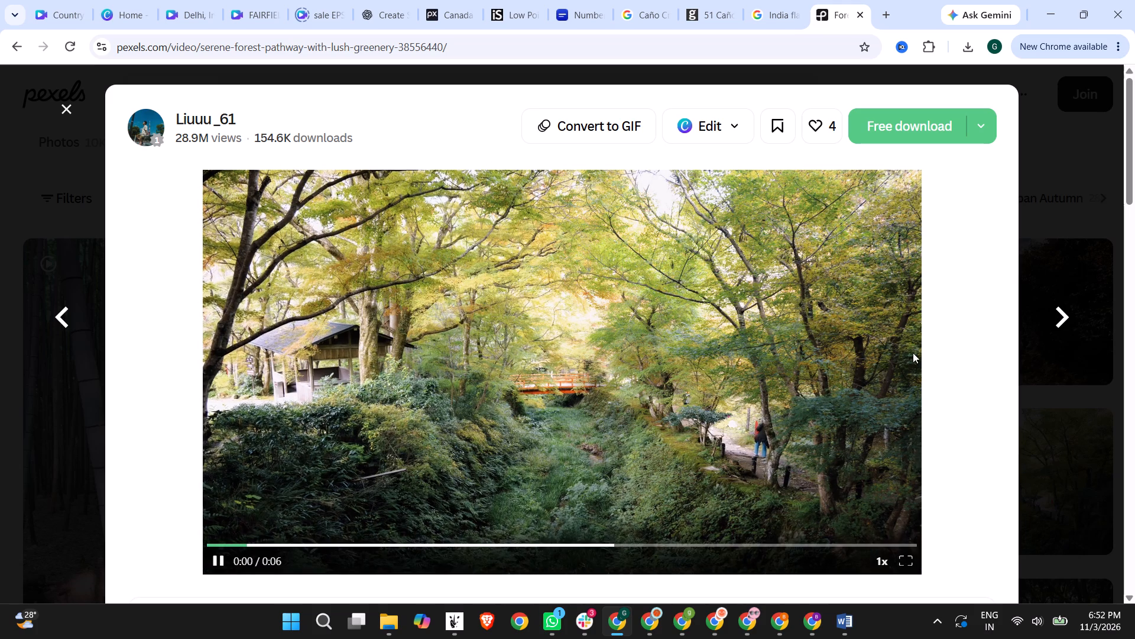
pyautogui.click(1019, 379)
pyautogui.click(1074, 376)
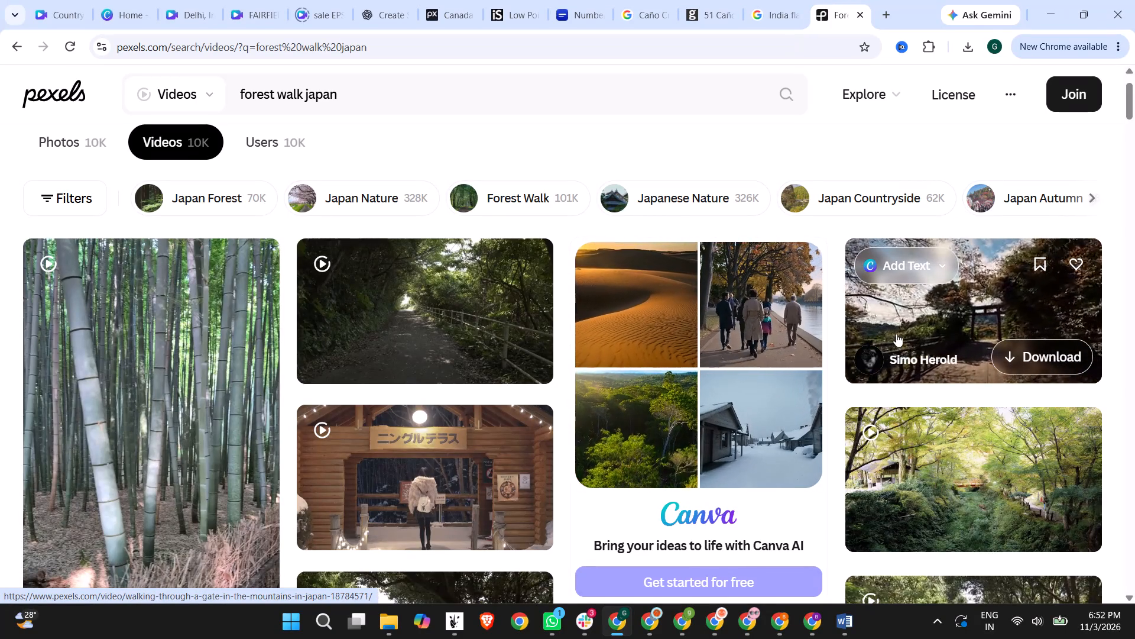
# Download the free video of walking through a gate in the mountains in Japan.
pyautogui.click(931, 319)
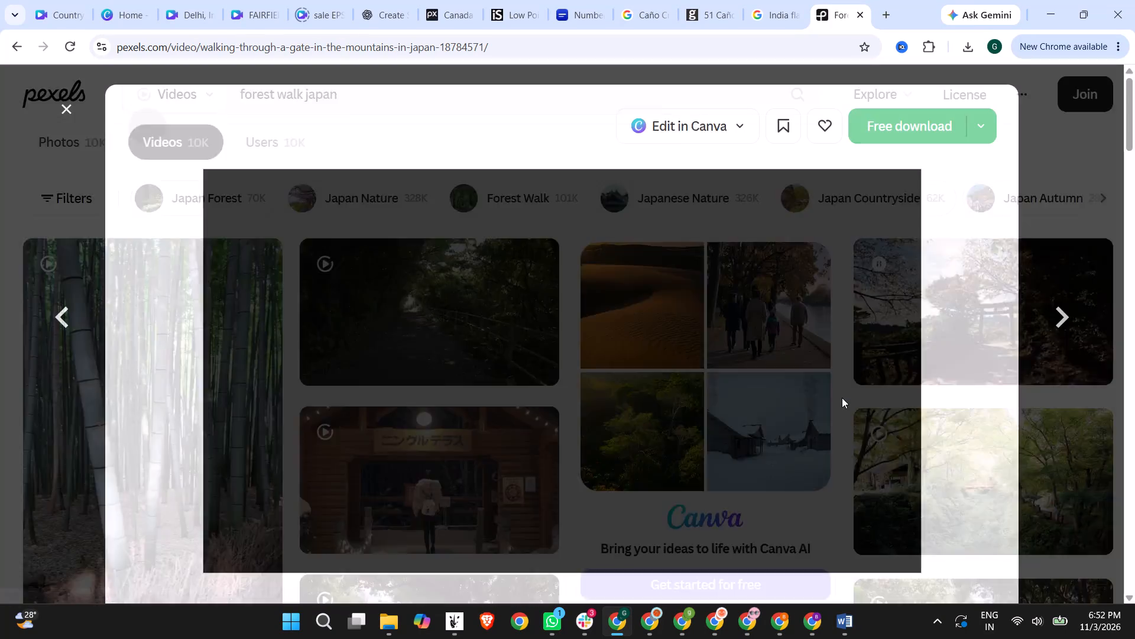
pyautogui.click(929, 133)
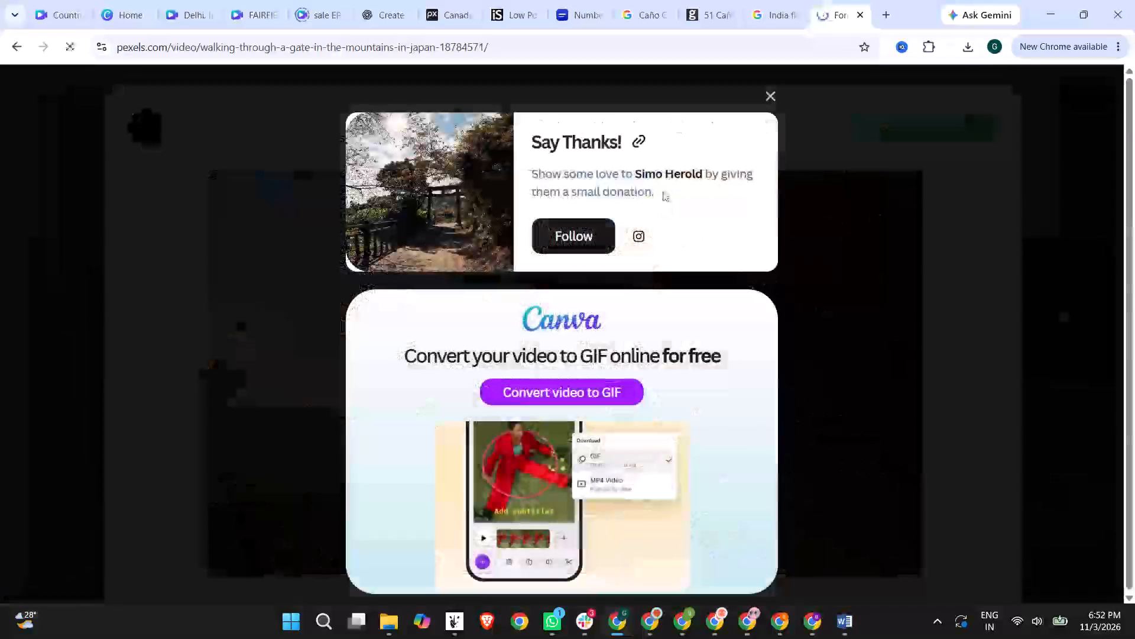
# Copy the video creator's name from the thank-you message and paste it into a new browser tab's address bar.
pyautogui.moveTo(702, 175); pyautogui.dragTo(643, 176)
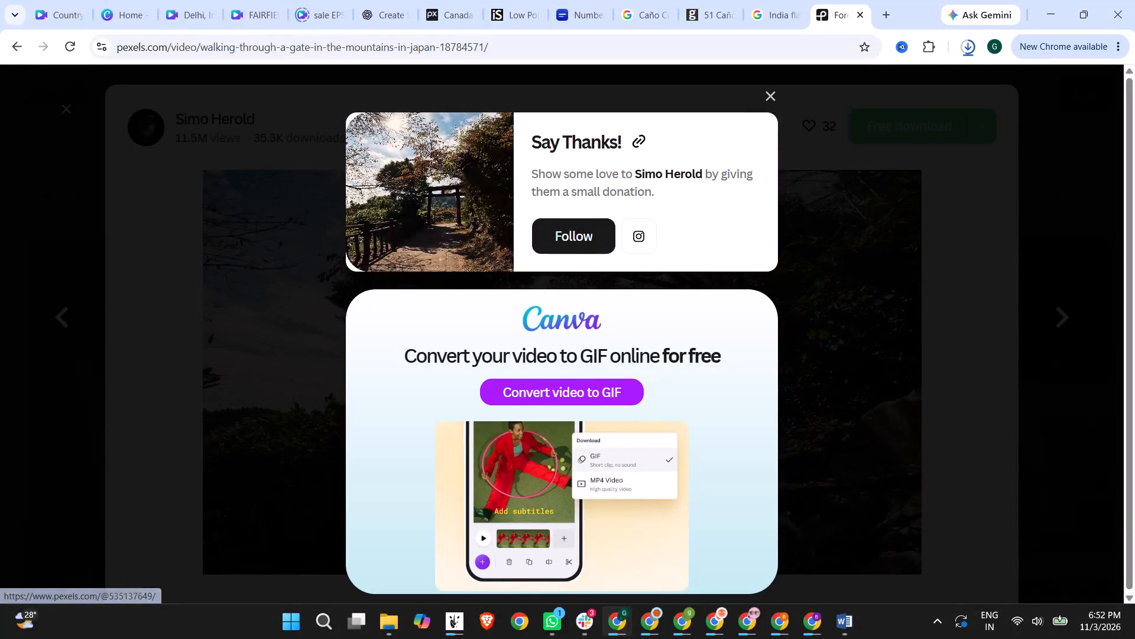
pyautogui.moveTo(630, 168); pyautogui.dragTo(686, 169)
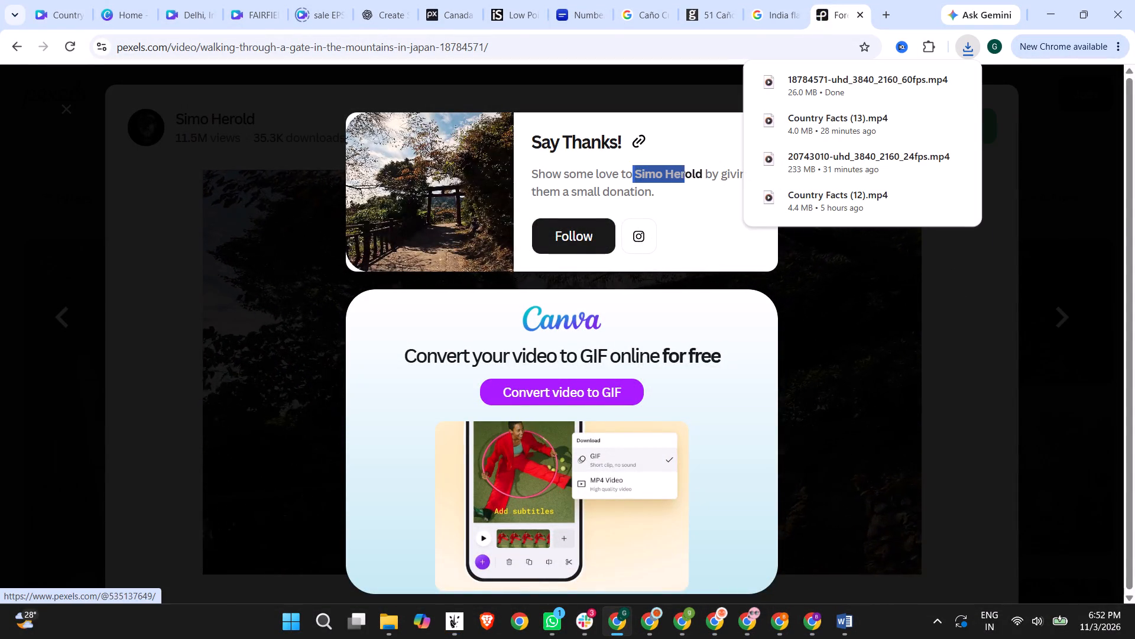
pyautogui.moveTo(686, 169); pyautogui.dragTo(702, 169)
pyautogui.hotkey('ctrl', 'c')
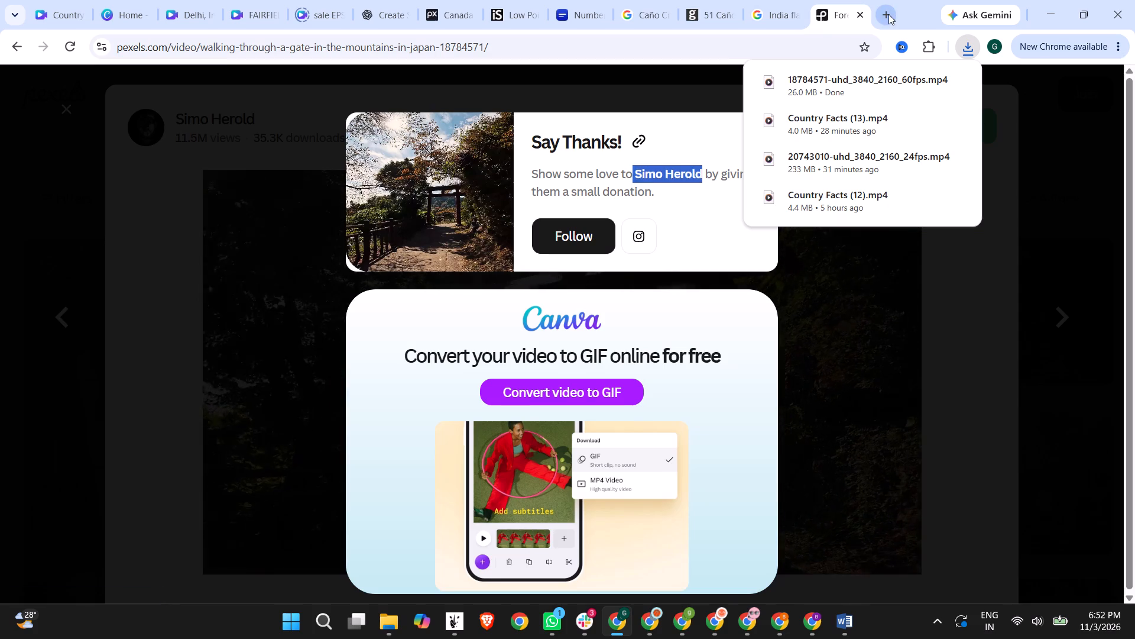
pyautogui.click(888, 14)
pyautogui.hotkey('ctrl', 'v')
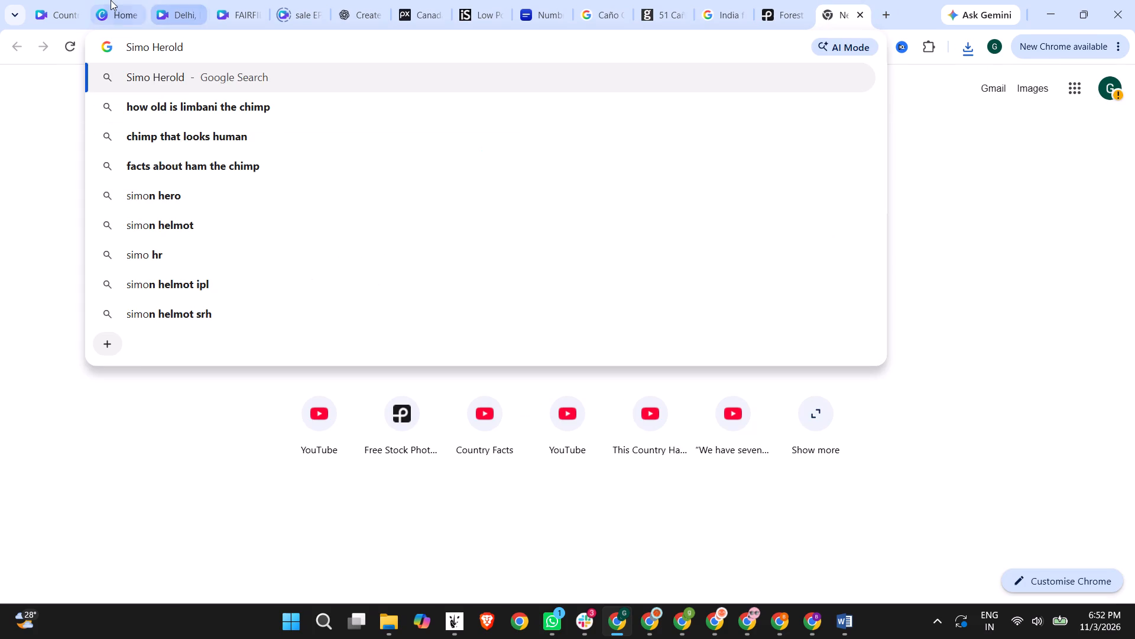
# Switch to the Country Facts design in Canva and change the country heading beside the flag to "JAPAN".
pyautogui.click(111, 0)
pyautogui.click(184, 0)
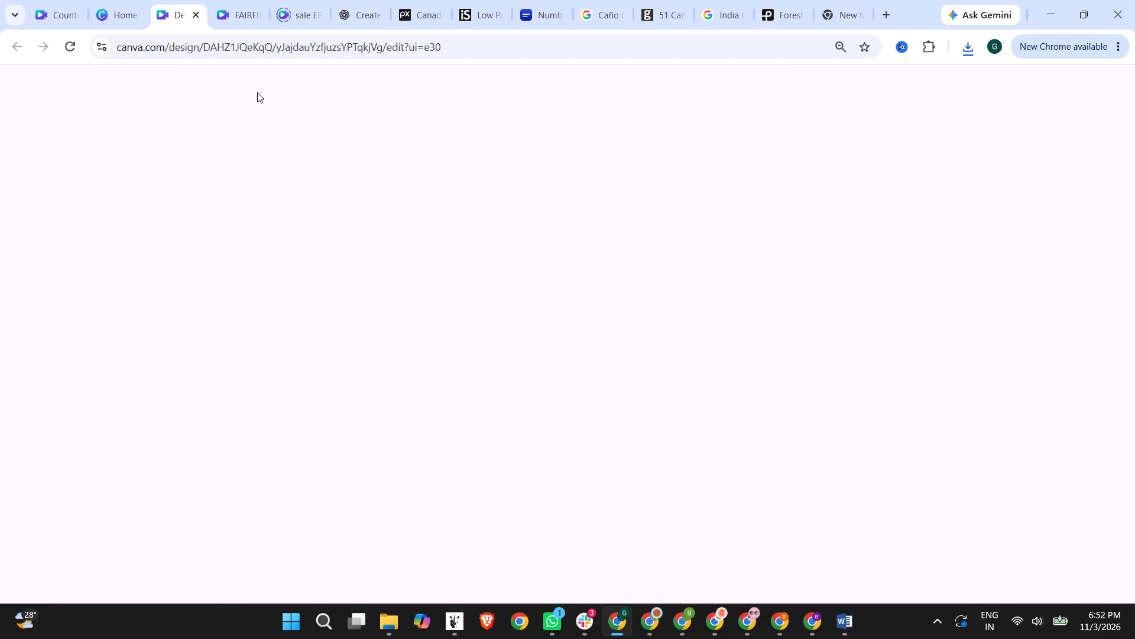
pyautogui.click(53, 0)
pyautogui.scroll(2, 434, 290)
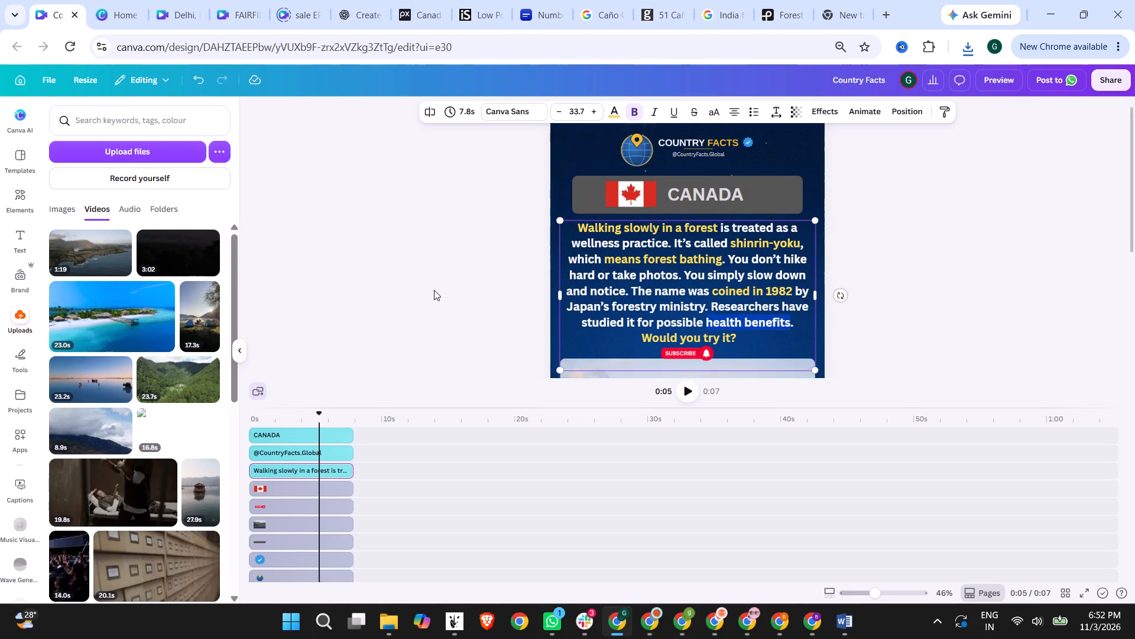
pyautogui.doubleClick(714, 208)
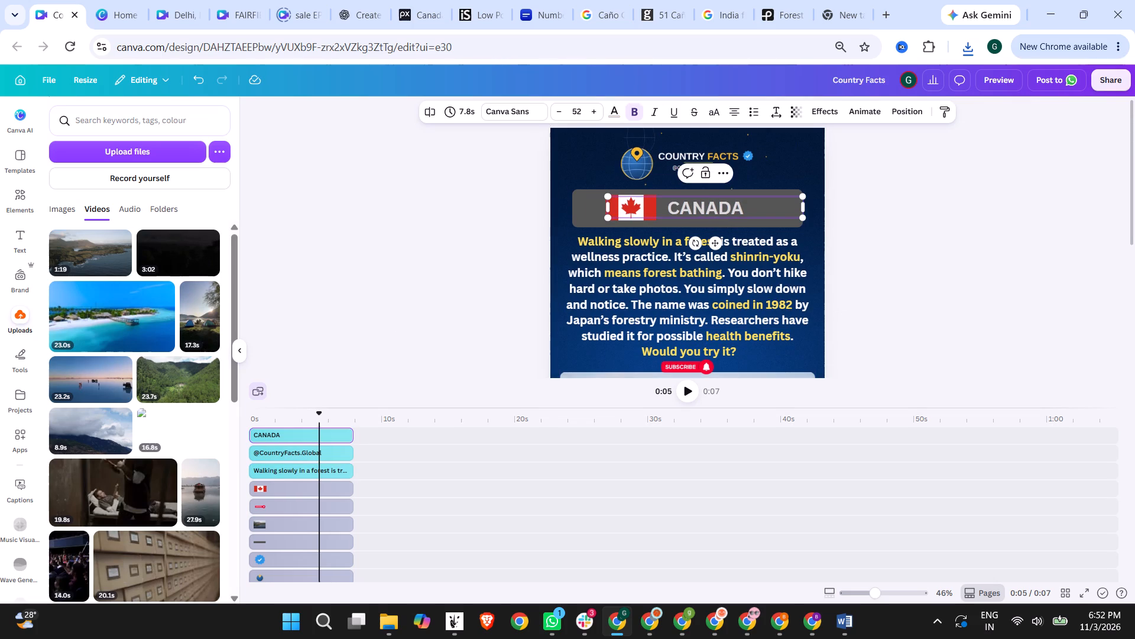
pyautogui.moveTo(740, 208); pyautogui.dragTo(666, 208)
pyautogui.write('JAPAN')
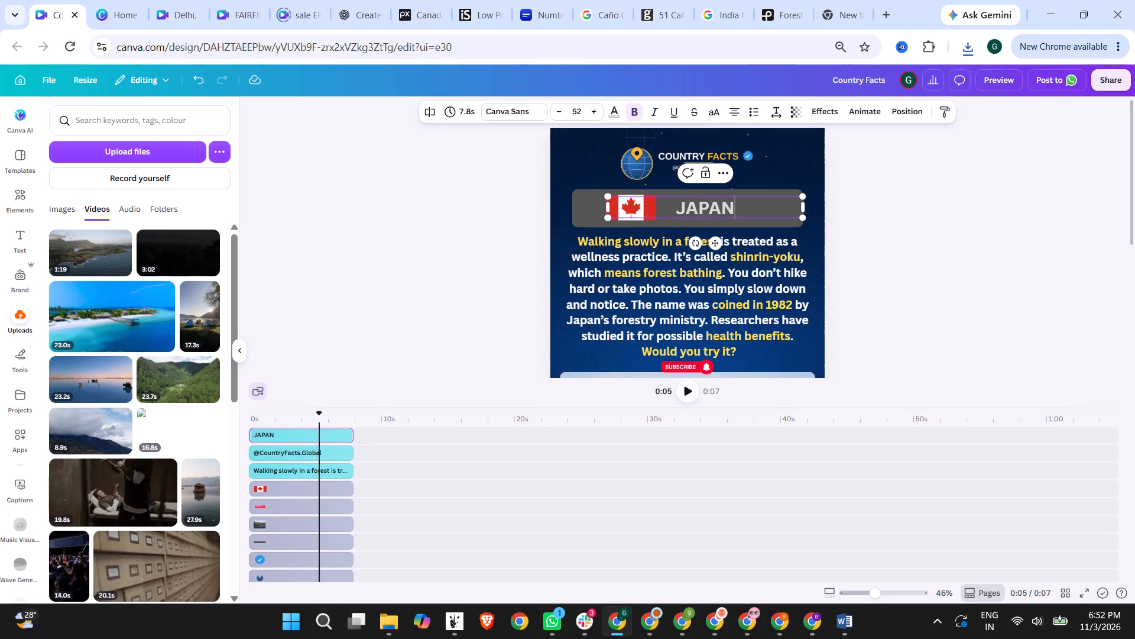
pyautogui.click(886, 203)
pyautogui.click(693, 211)
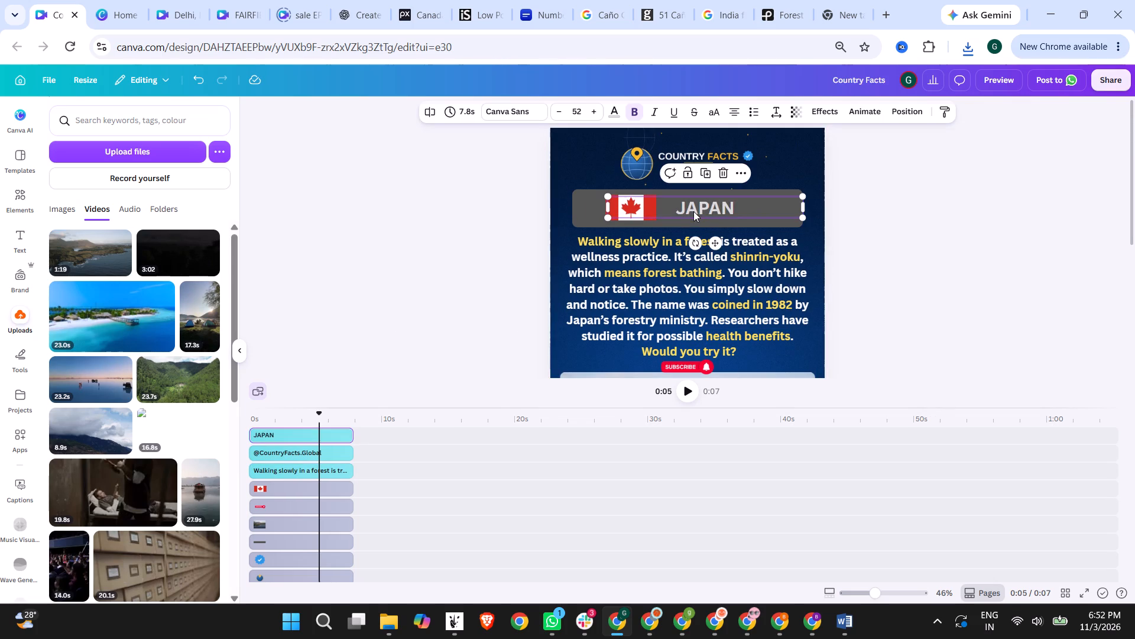
# Duplicate the JAPAN heading, narrow the copy, place it before the Canadian flag on the grey bar, and change its text to "IN".
pyautogui.hotkey('ctrl', 'c')
pyautogui.hotkey('ctrl', 'v')
pyautogui.moveTo(723, 211); pyautogui.dragTo(666, 212)
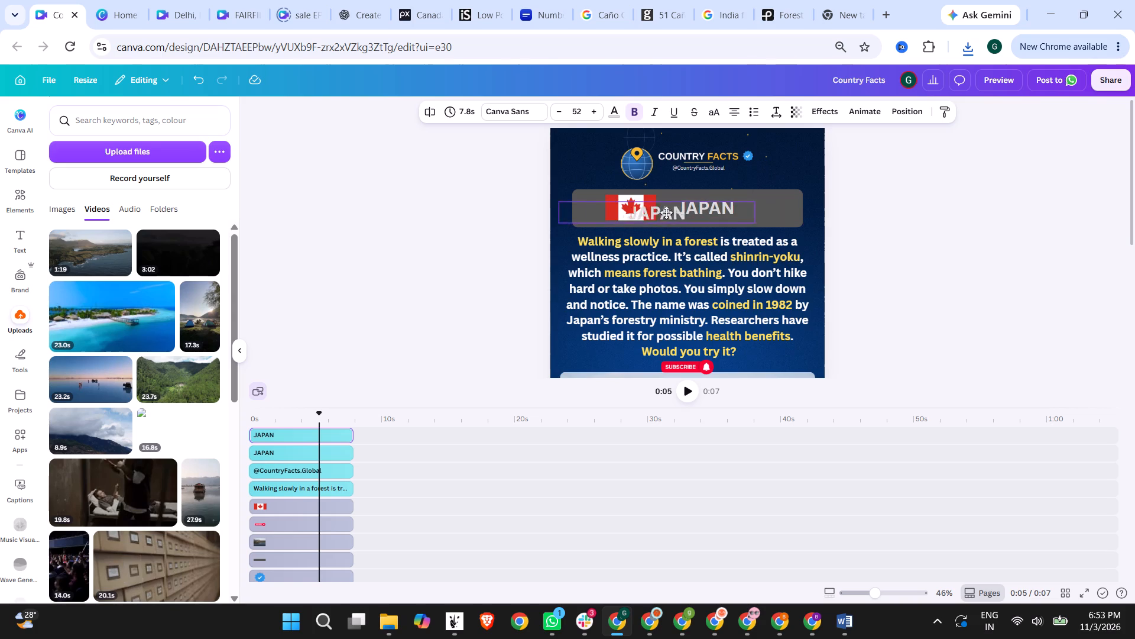
pyautogui.moveTo(666, 212); pyautogui.dragTo(639, 210)
pyautogui.moveTo(727, 208); pyautogui.dragTo(611, 209)
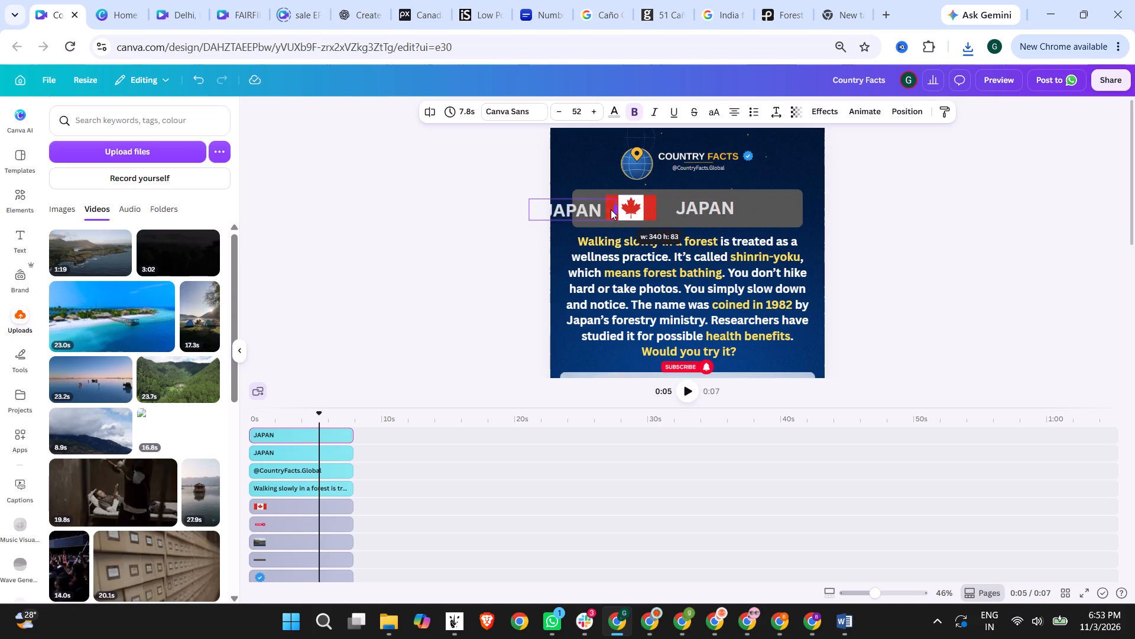
pyautogui.moveTo(611, 209); pyautogui.dragTo(587, 209)
pyautogui.moveTo(569, 214); pyautogui.dragTo(603, 211)
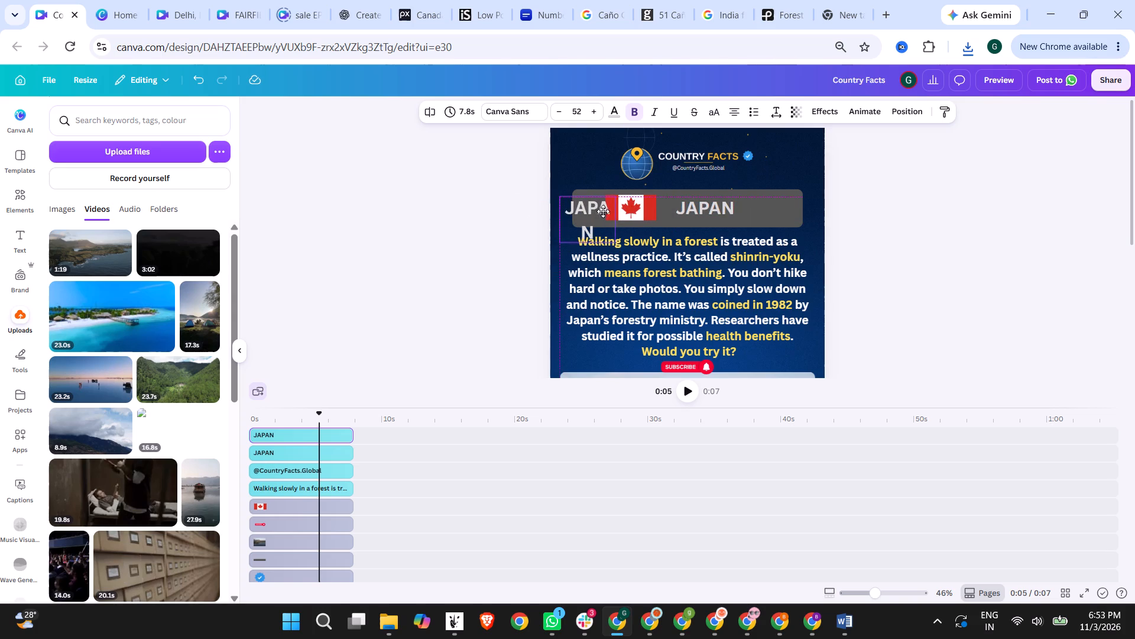
pyautogui.moveTo(603, 211); pyautogui.dragTo(607, 211)
pyautogui.doubleClick(597, 209)
pyautogui.write('IN')
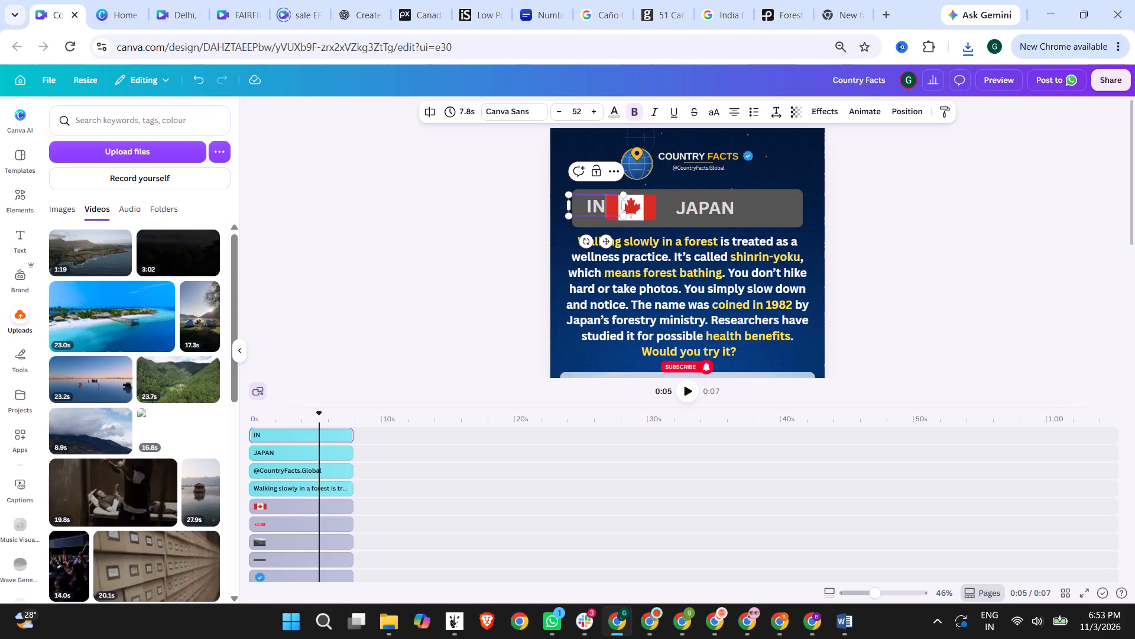
pyautogui.click(503, 206)
pyautogui.click(598, 208)
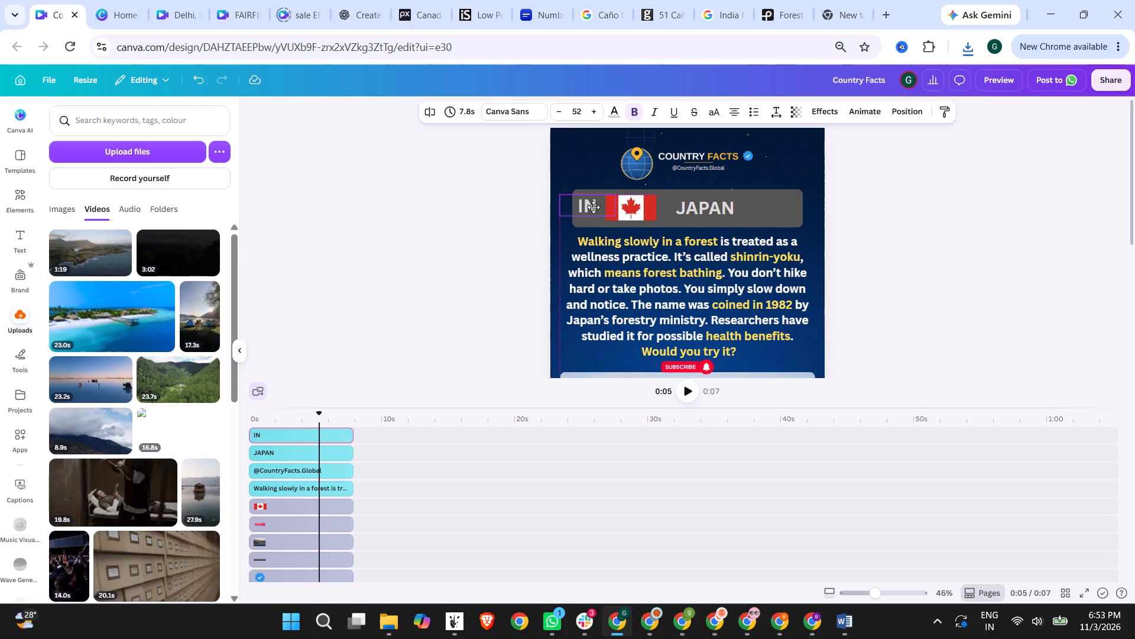
# Delete the Canadian flag from the heading bar.
pyautogui.click(638, 206)
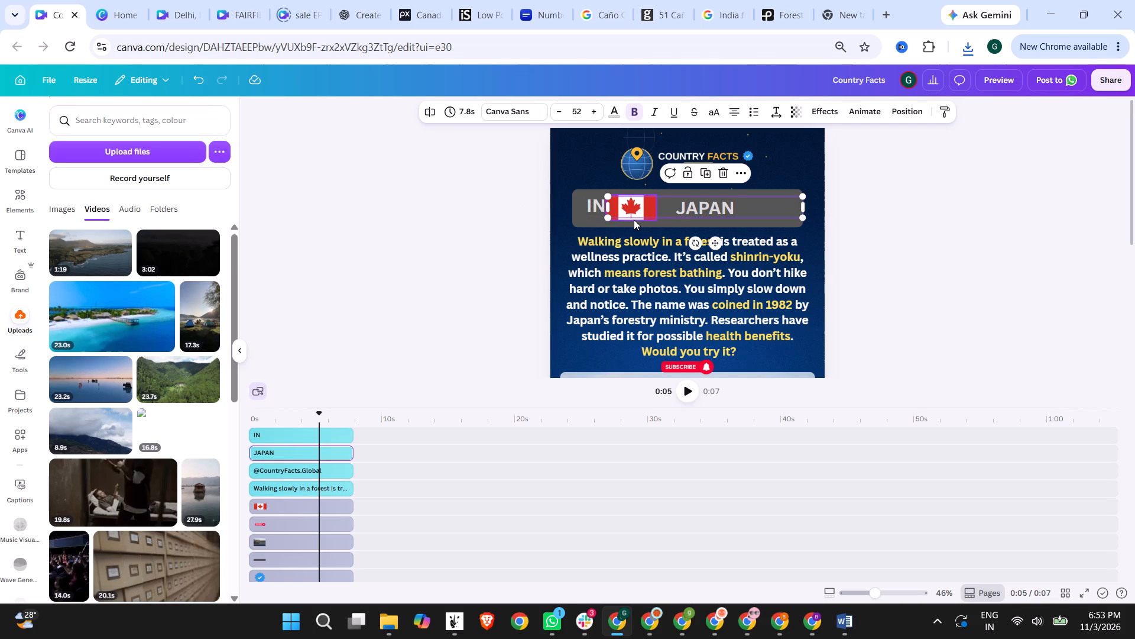
pyautogui.click(634, 220)
pyautogui.press('Delete')
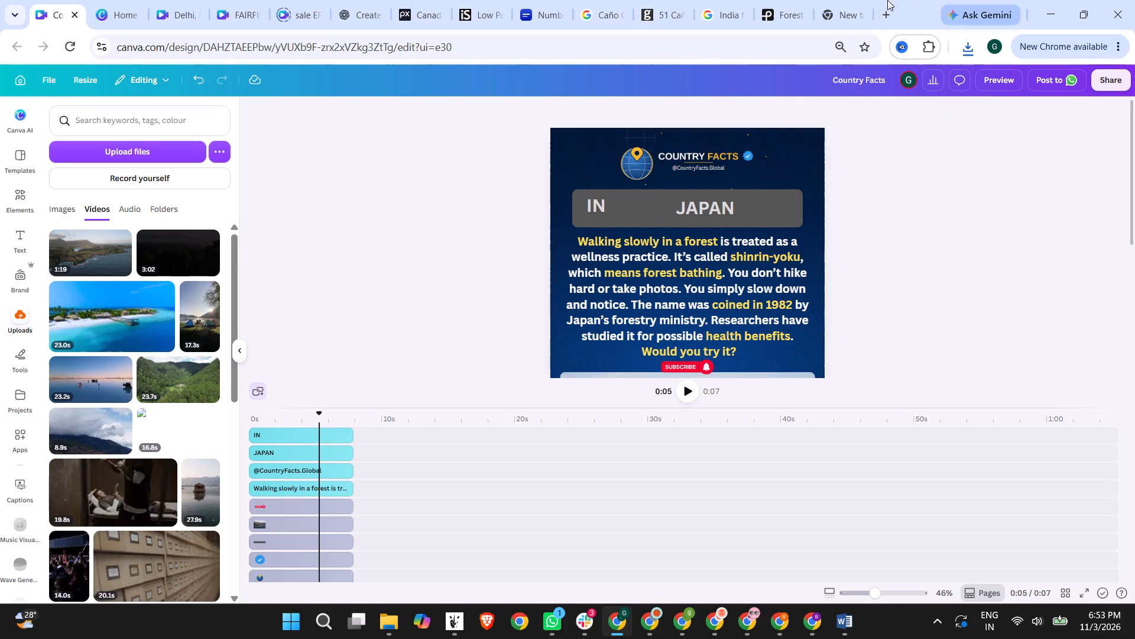
# Search Google Images for "japan flag" in a new browser tab and copy the Wikipedia flag image.
pyautogui.click(831, 0)
pyautogui.click(885, 11)
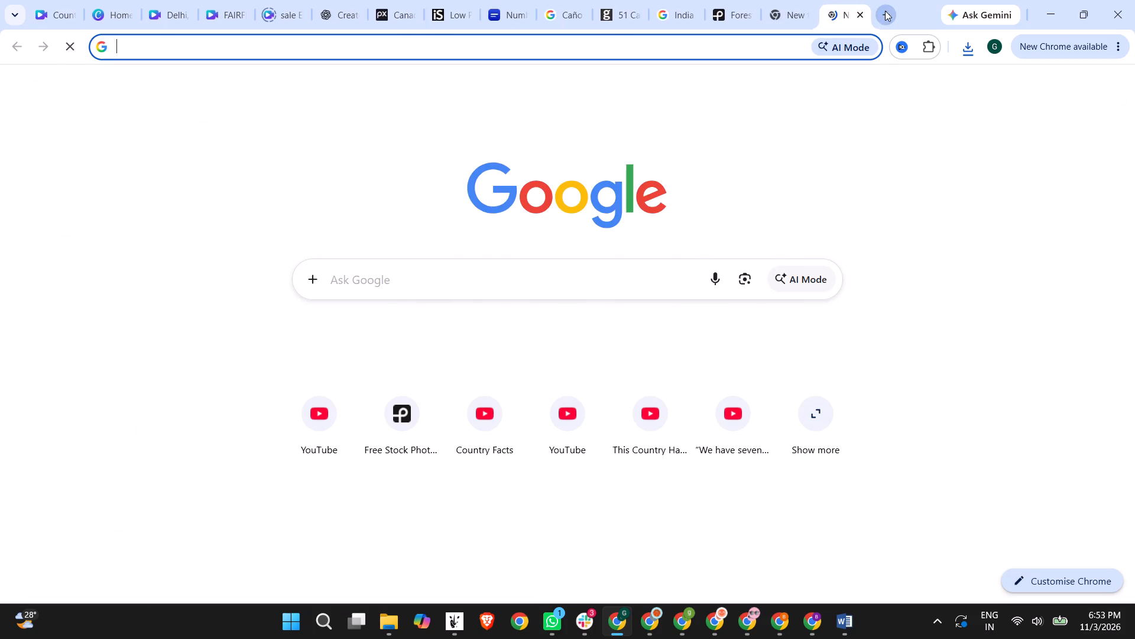
pyautogui.write('japan flag')
pyautogui.press('Return')
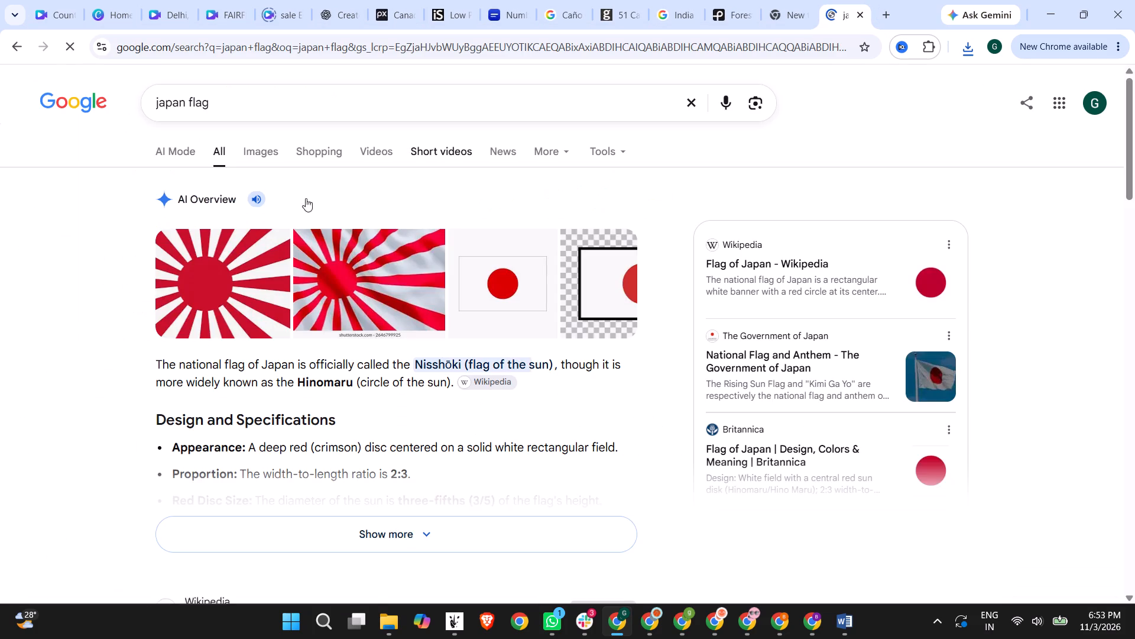
pyautogui.click(273, 141)
pyautogui.click(166, 337)
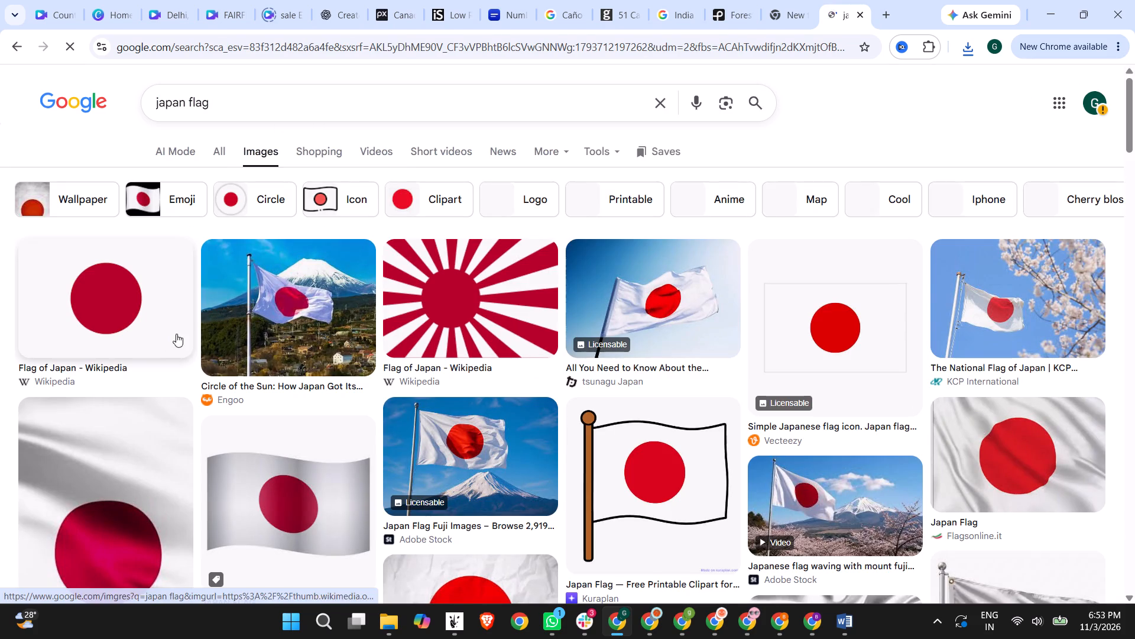
pyautogui.rightClick(957, 322)
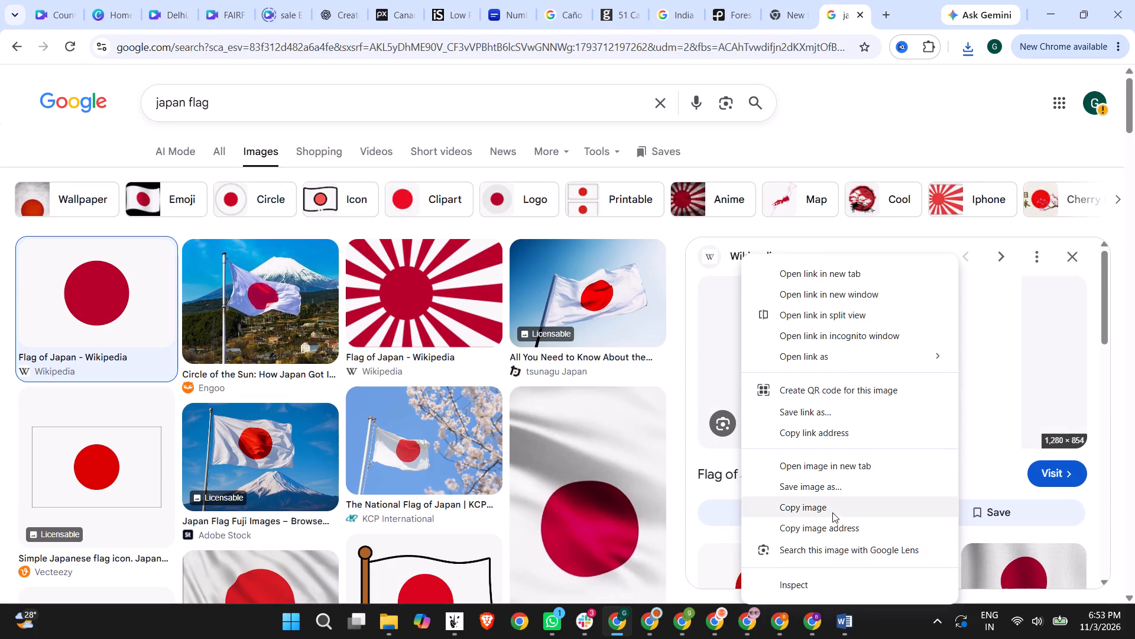
pyautogui.click(832, 514)
# Paste the Japanese flag into the Country Facts design, shrink it, and place it between IN and JAPAN on the heading bar.
pyautogui.click(58, 0)
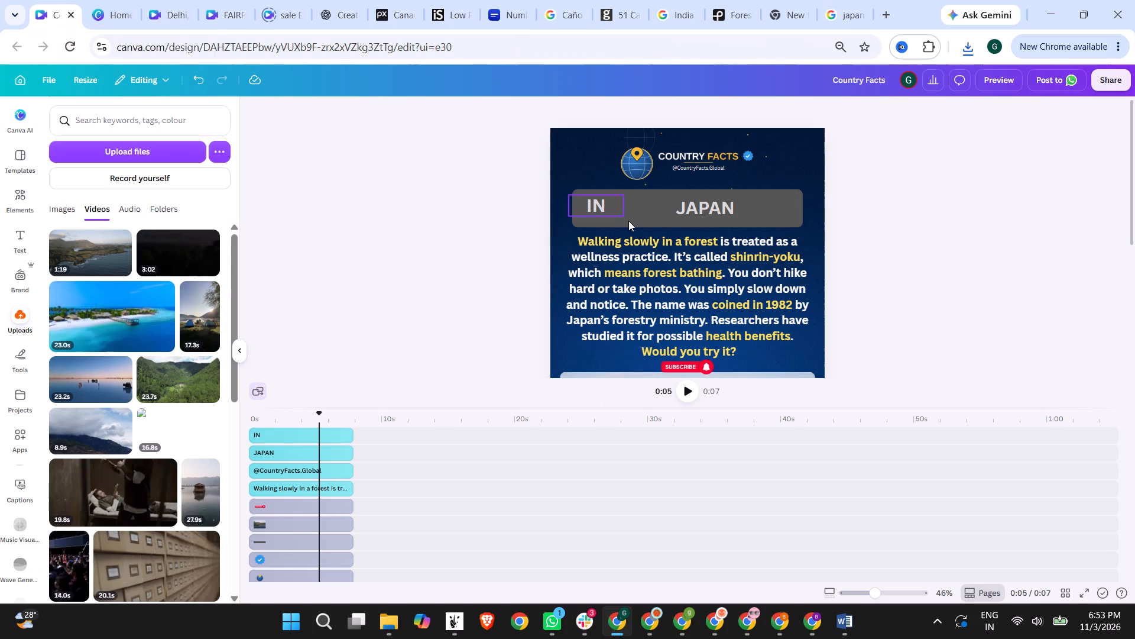
pyautogui.hotkey('ctrl', 'v')
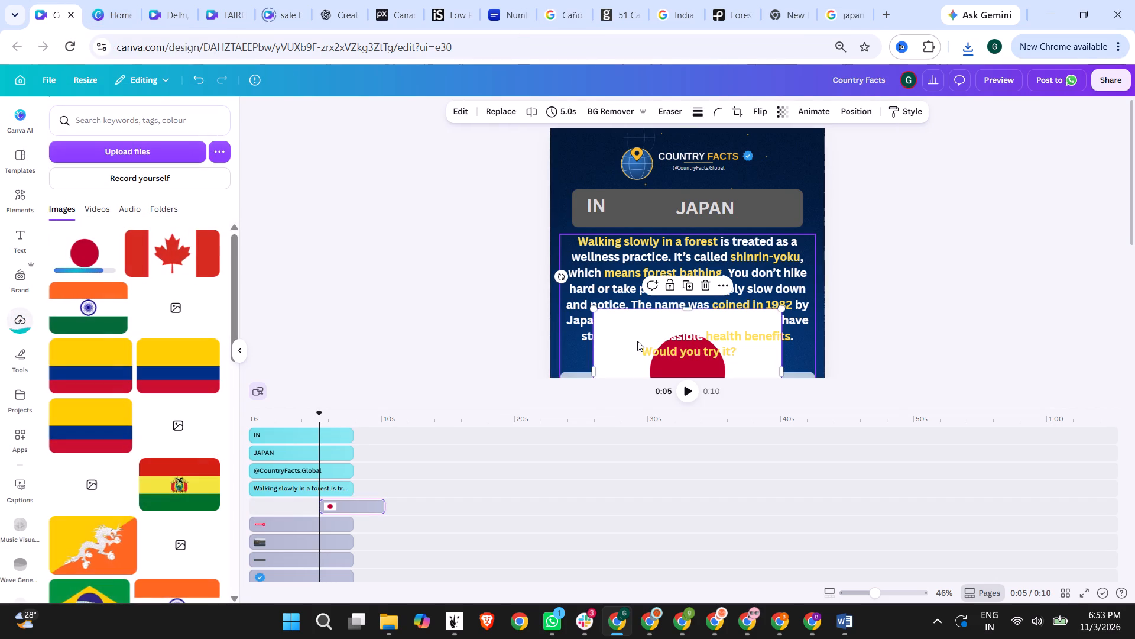
pyautogui.moveTo(625, 340); pyautogui.dragTo(651, 222)
pyautogui.moveTo(808, 319); pyautogui.dragTo(677, 251)
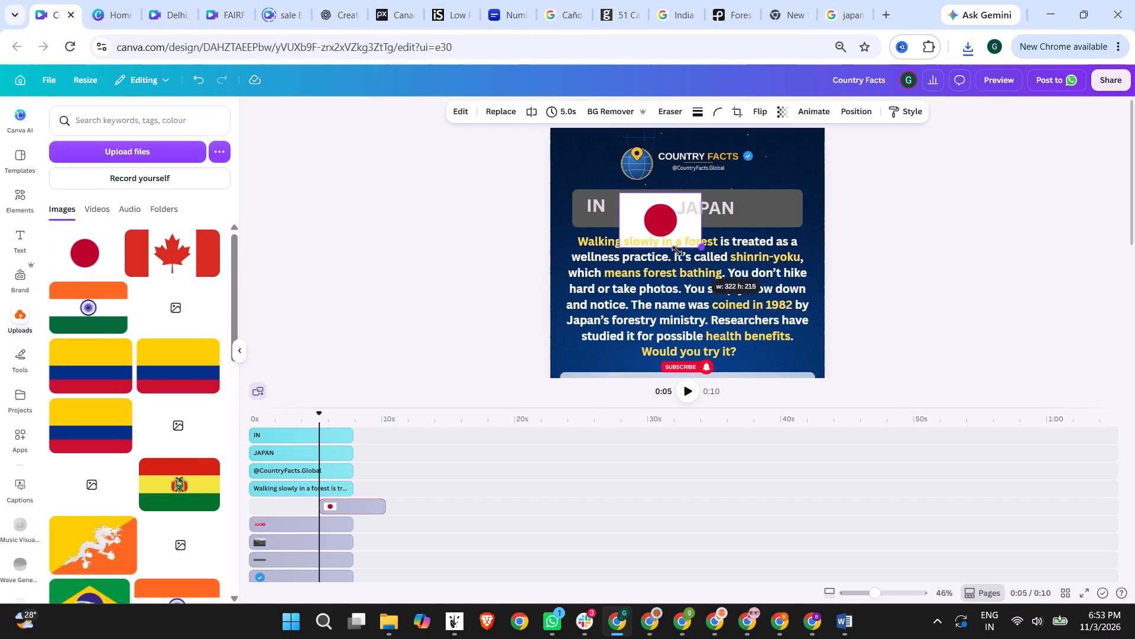
pyautogui.moveTo(677, 251); pyautogui.dragTo(650, 235)
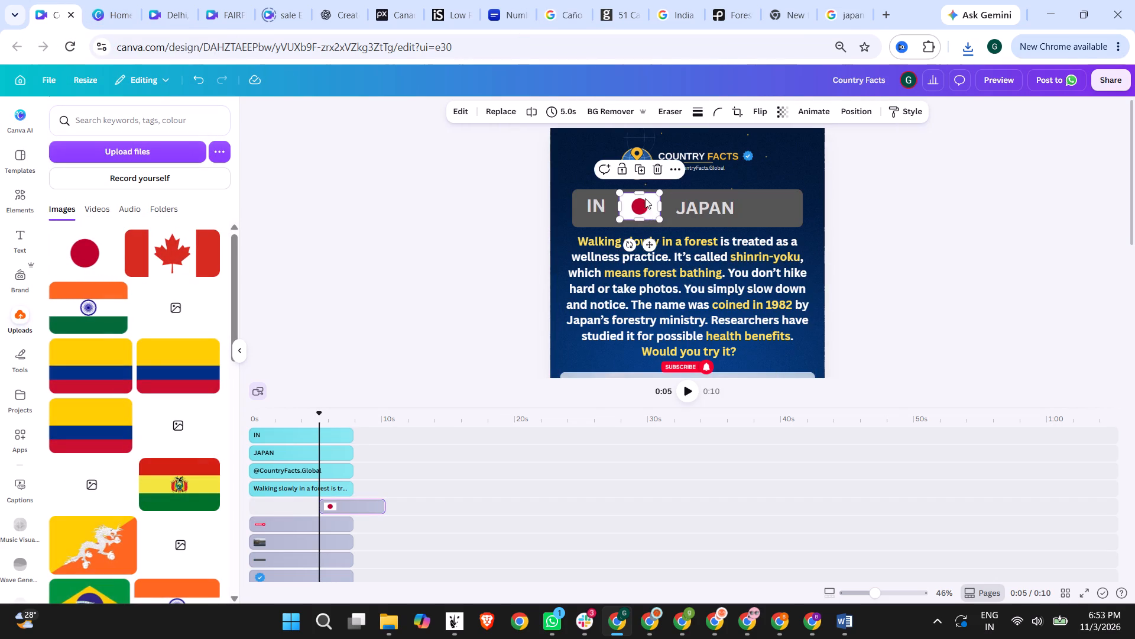
pyautogui.click(651, 195)
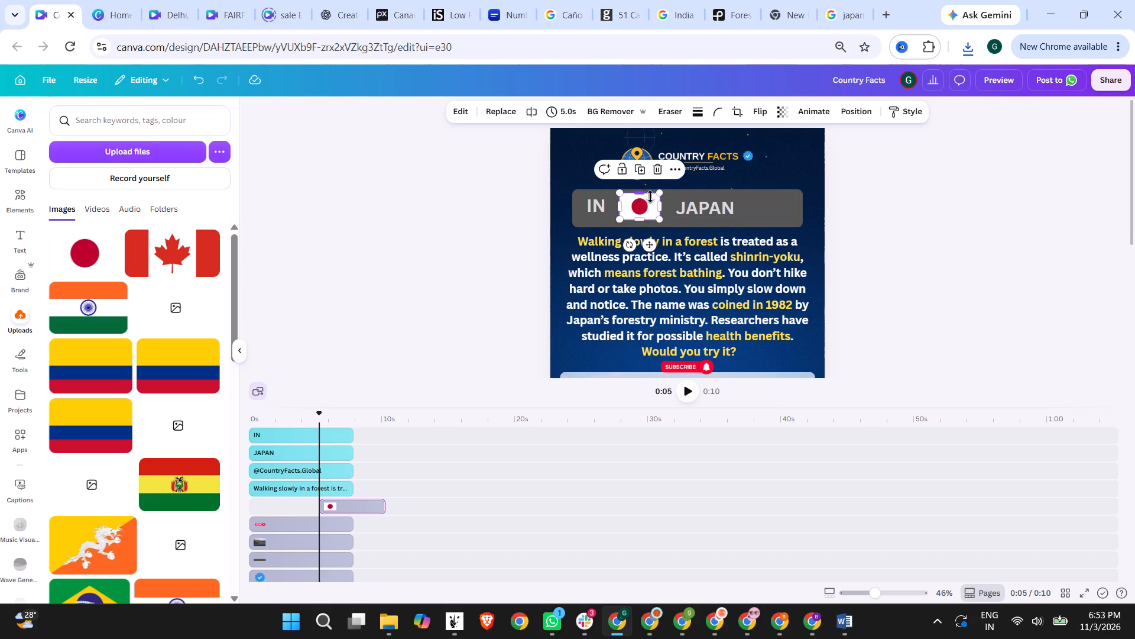
pyautogui.click(647, 209)
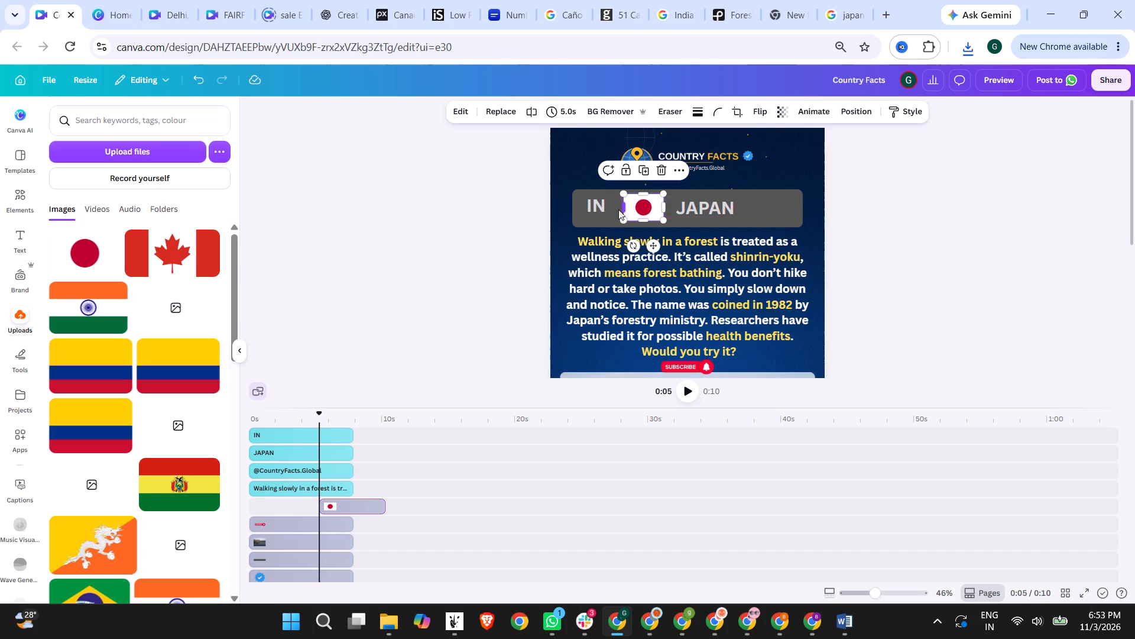
# Move the IN text into vertical alignment with the flag and the JAPAN heading.
pyautogui.click(594, 208)
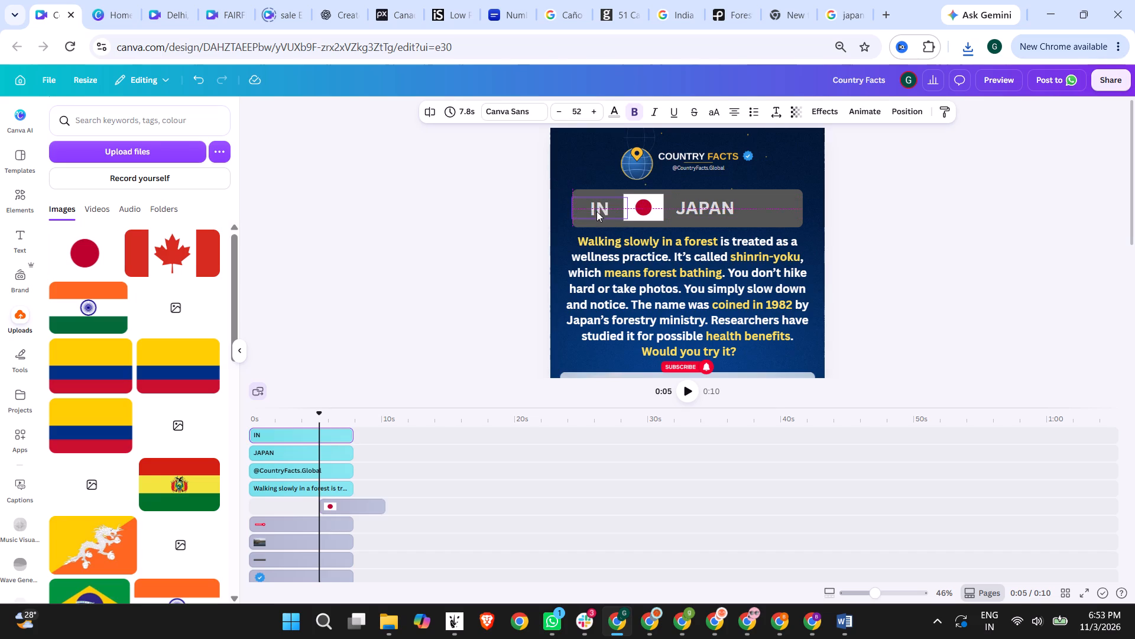
pyautogui.click(972, 214)
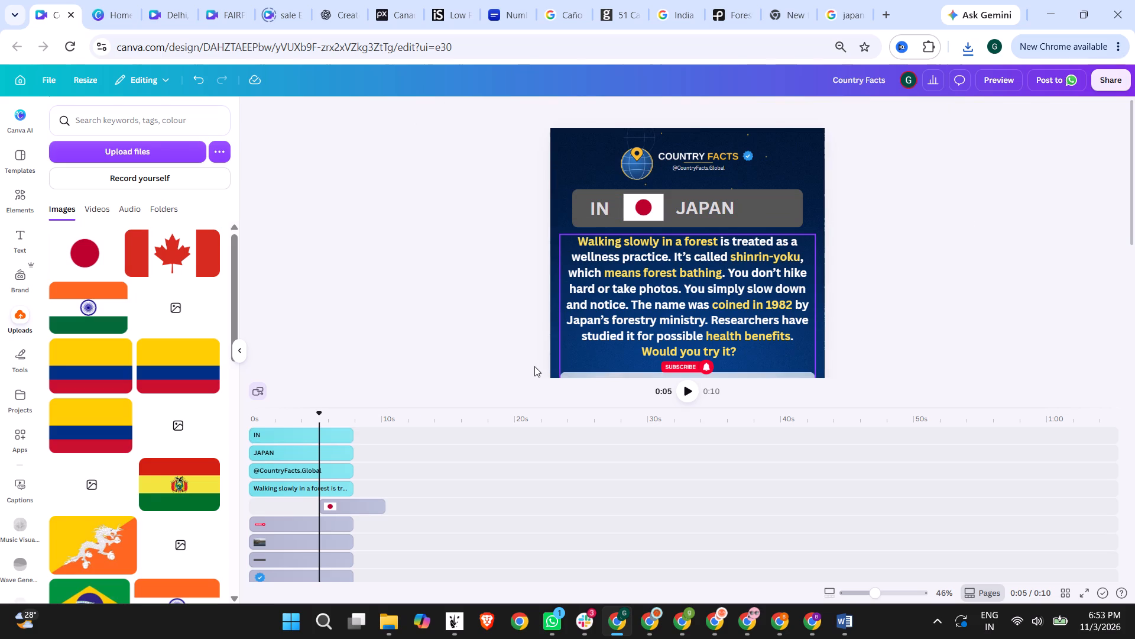
# Move the Japanese flag's timeline clip to the start and extend it to the full 7.8 s duration.
pyautogui.moveTo(356, 507); pyautogui.dragTo(300, 506)
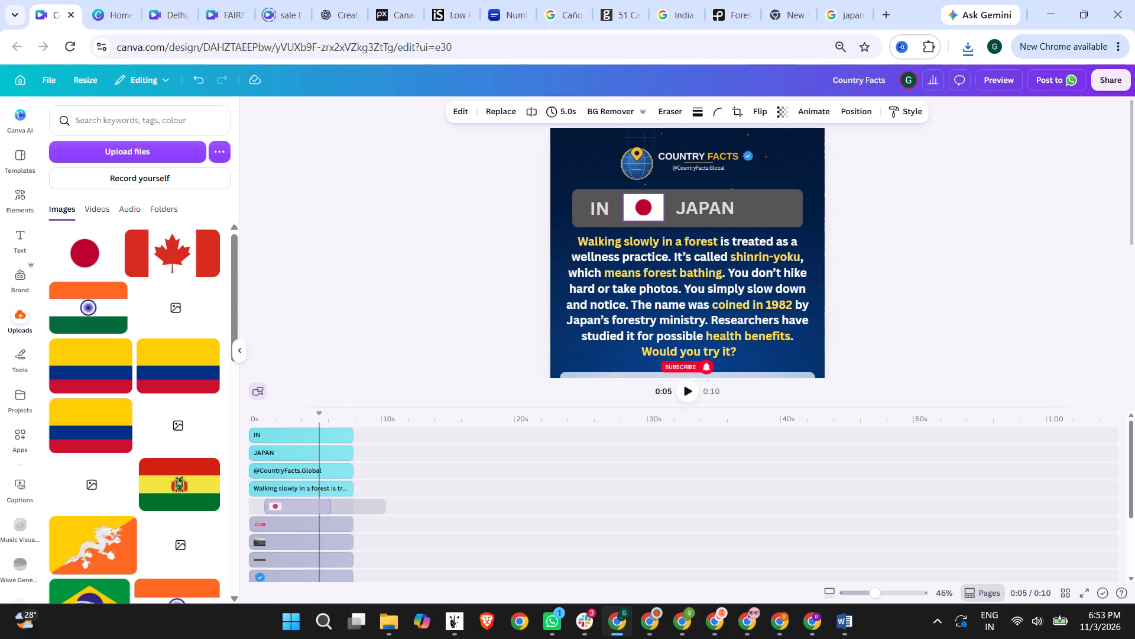
pyautogui.moveTo(300, 506); pyautogui.dragTo(290, 506)
pyautogui.moveTo(314, 507); pyautogui.dragTo(322, 507)
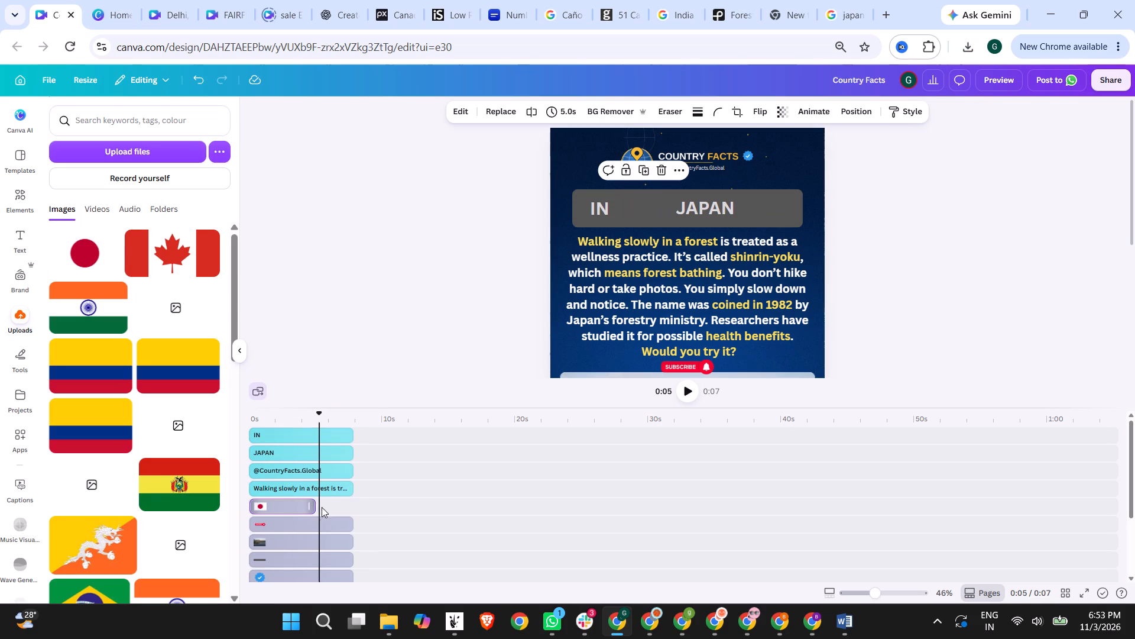
pyautogui.moveTo(322, 507); pyautogui.dragTo(349, 503)
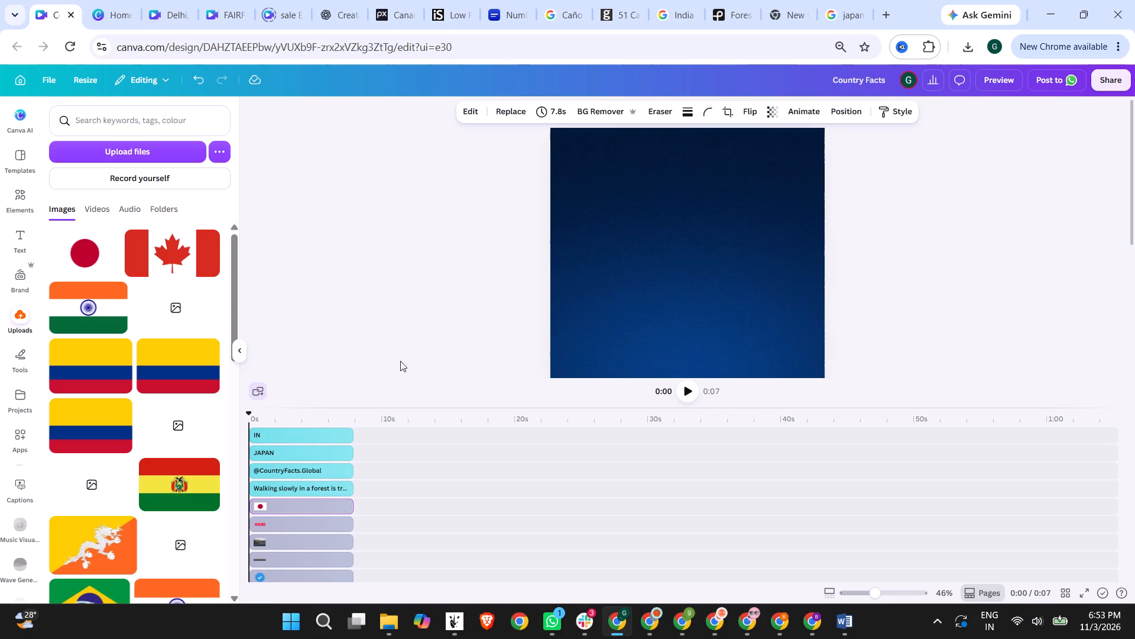
pyautogui.click(285, 416)
# Upload the downloaded mountain-gate video and replace the coastal footage in the frame below the text with it.
pyautogui.click(103, 153)
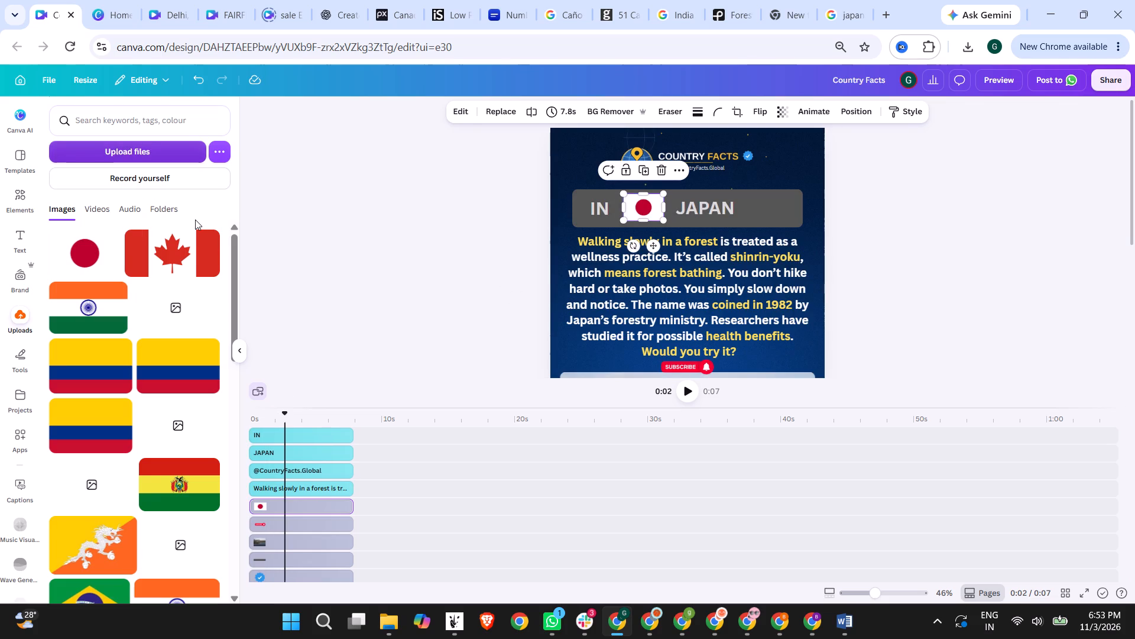
pyautogui.doubleClick(600, 363)
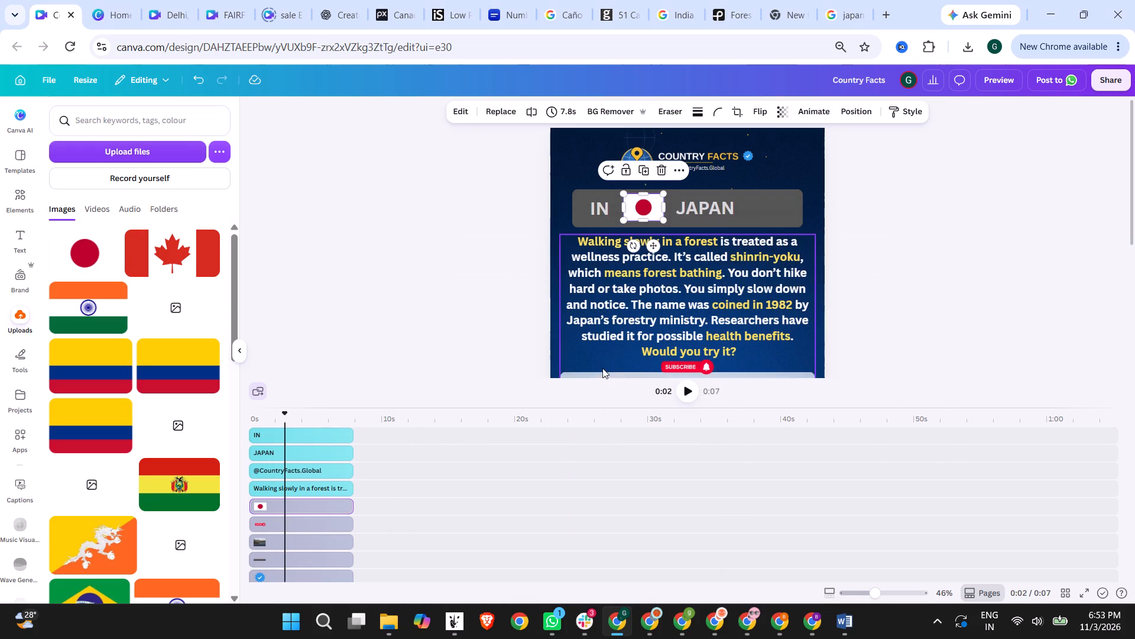
pyautogui.scroll(-3, 728, 250)
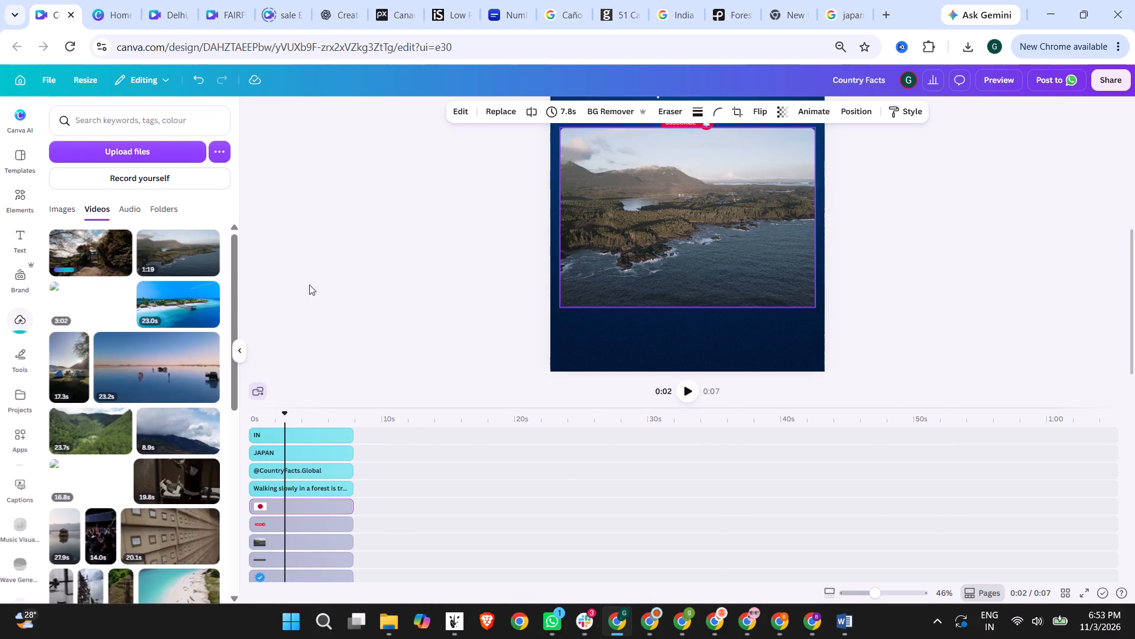
pyautogui.moveTo(89, 253); pyautogui.dragTo(657, 241)
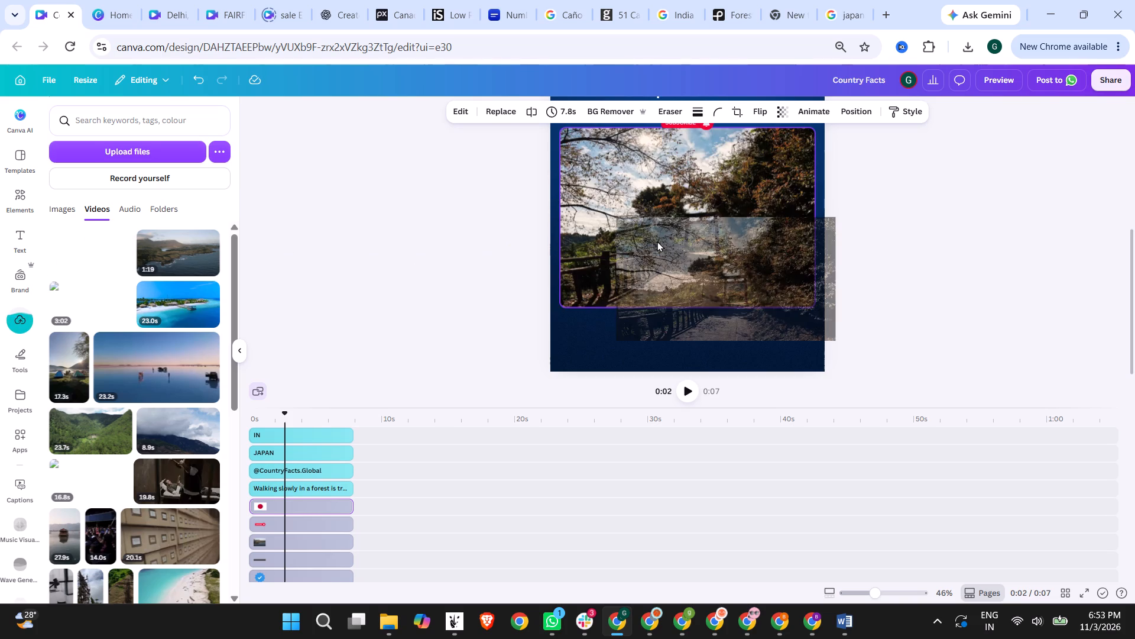
pyautogui.moveTo(657, 241); pyautogui.dragTo(647, 228)
pyautogui.click(1068, 238)
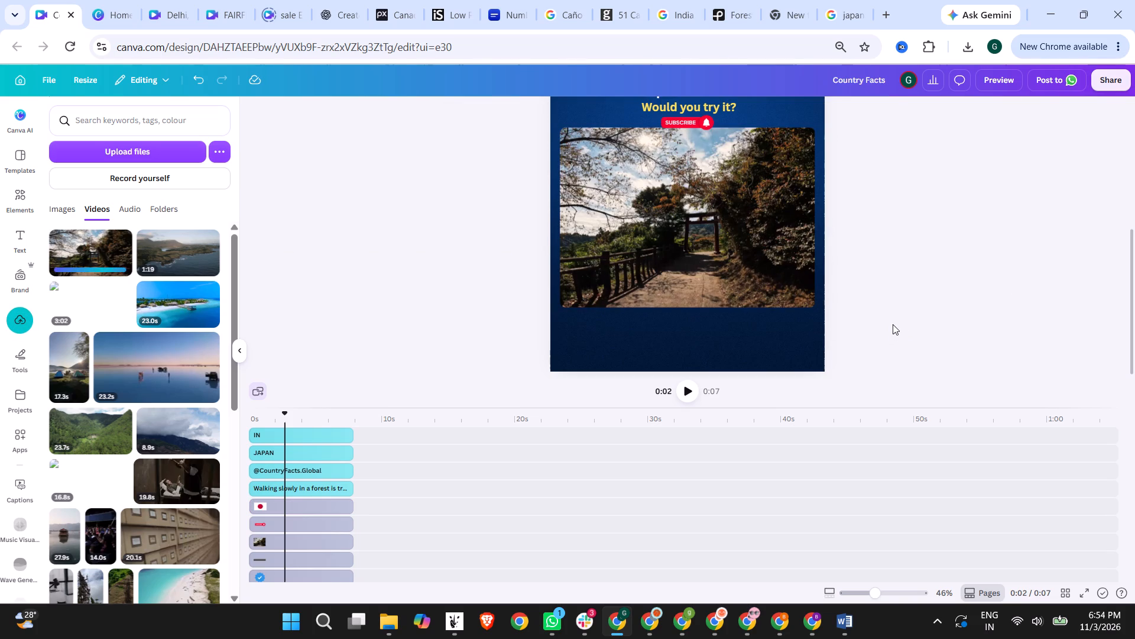
pyautogui.click(893, 324)
# Review the updated heading, text and video frame, and preview the design's playback.
pyautogui.scroll(3, 867, 269)
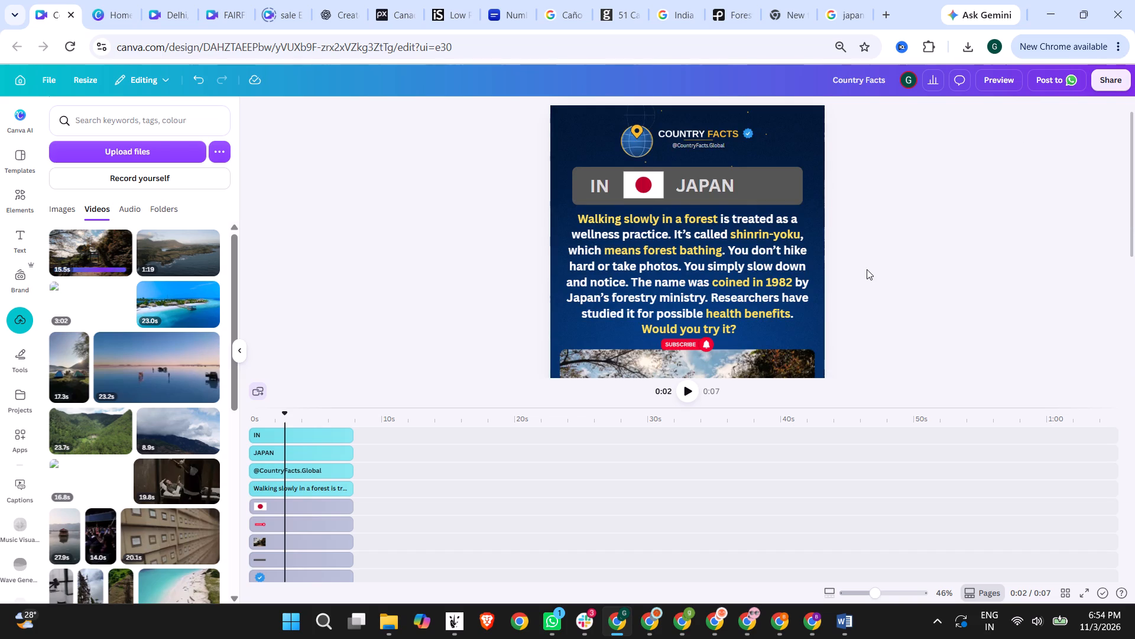
pyautogui.scroll(-4, 867, 269)
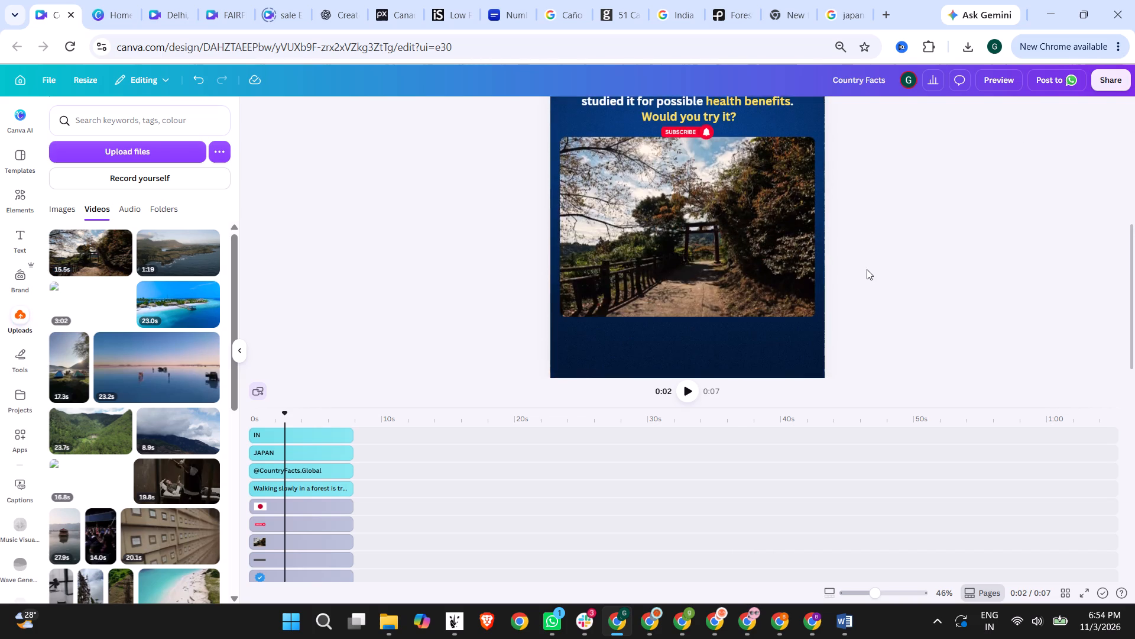
pyautogui.scroll(4, 867, 269)
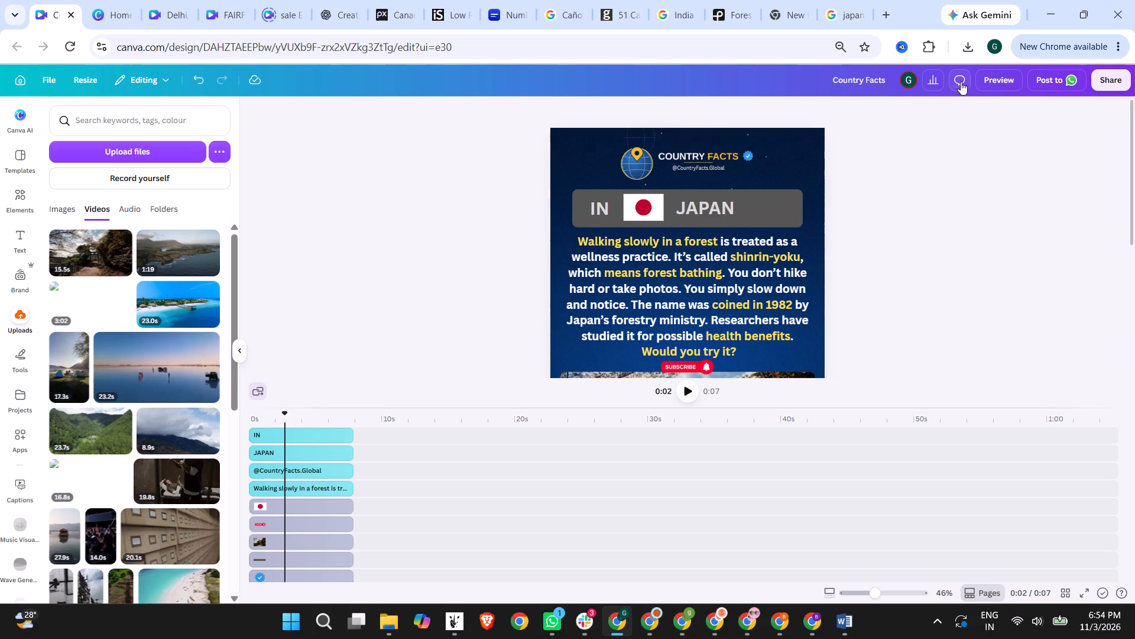
pyautogui.click(985, 79)
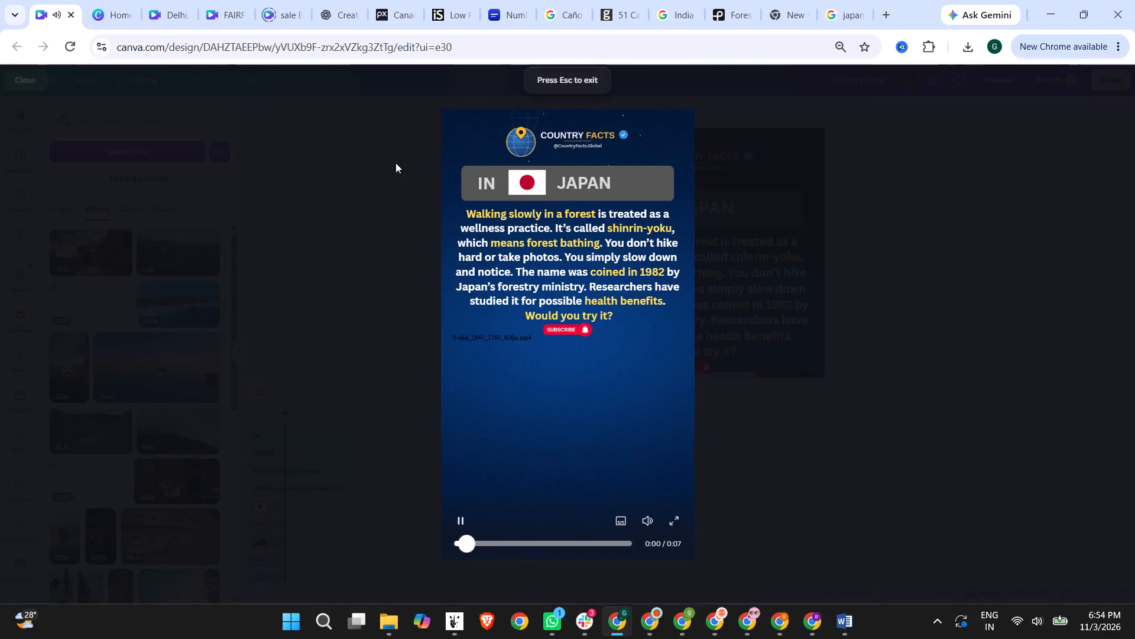
pyautogui.click(379, 191)
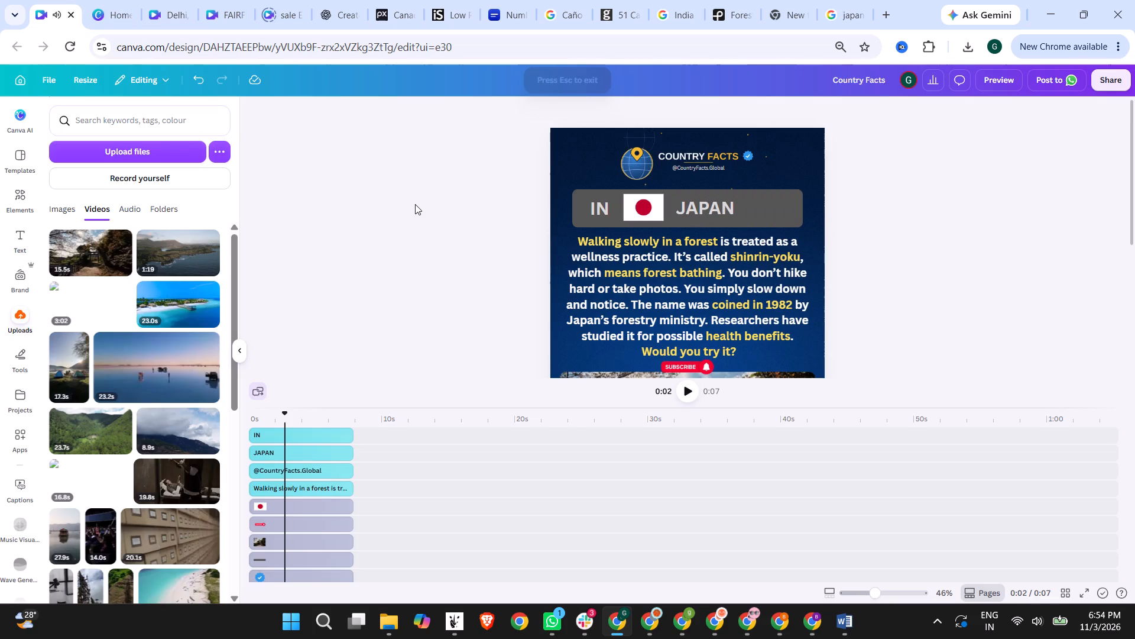
pyautogui.scroll(-1, 412, 389)
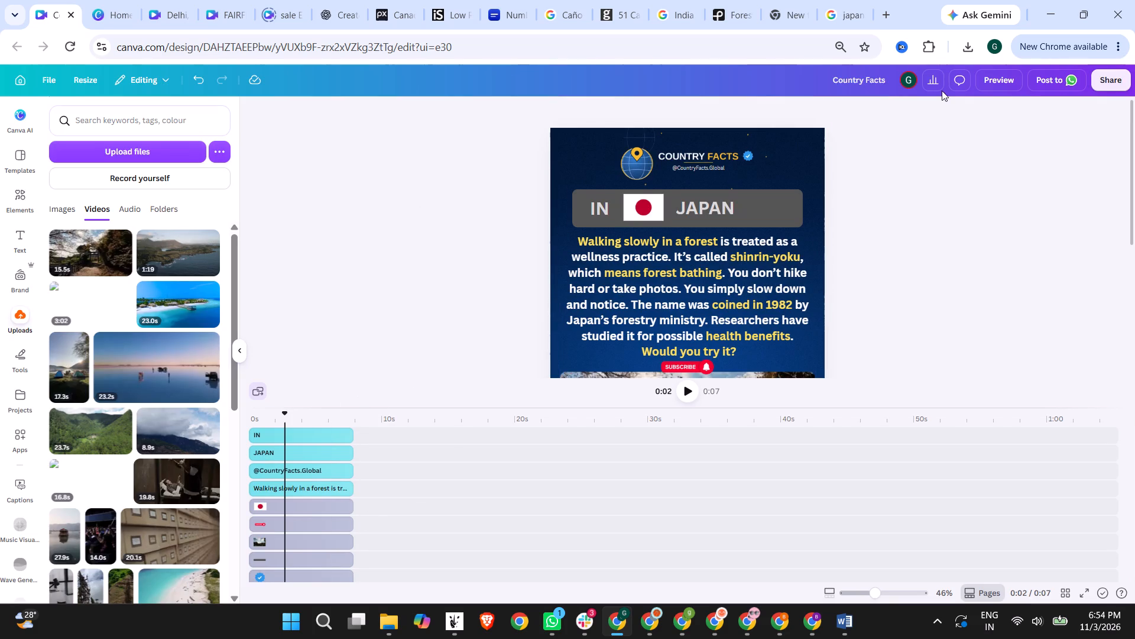
pyautogui.scroll(-1, 754, 188)
pyautogui.scroll(-1, 617, 325)
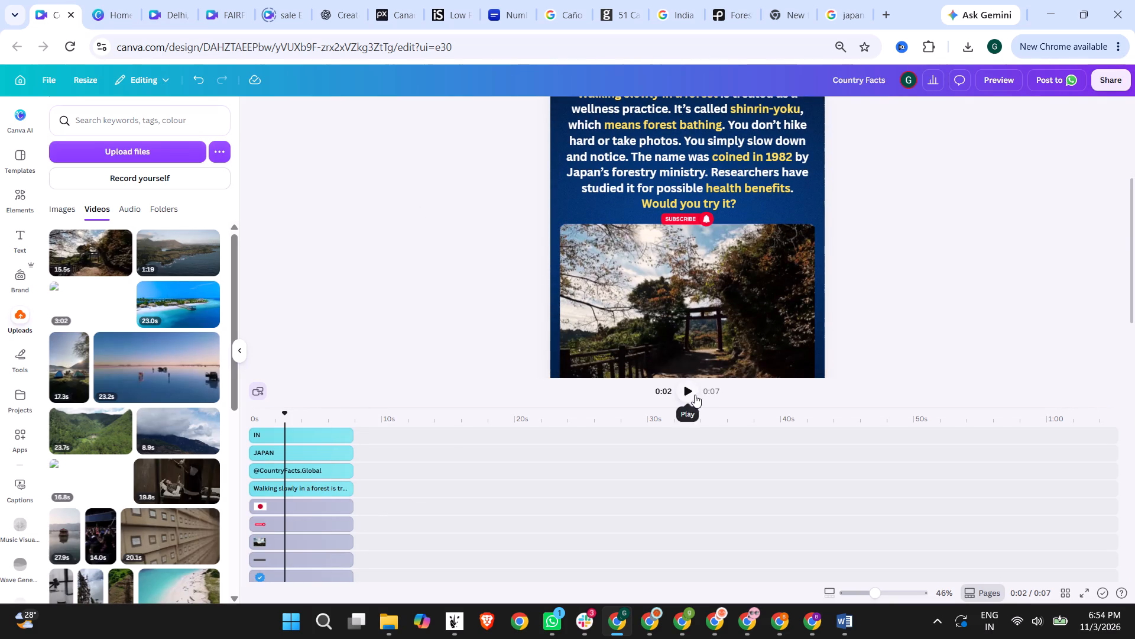
# Play back the design, check the mountain-gate clip's speed setting, and preview the full video.
pyautogui.click(695, 395)
pyautogui.scroll(-1, 448, 218)
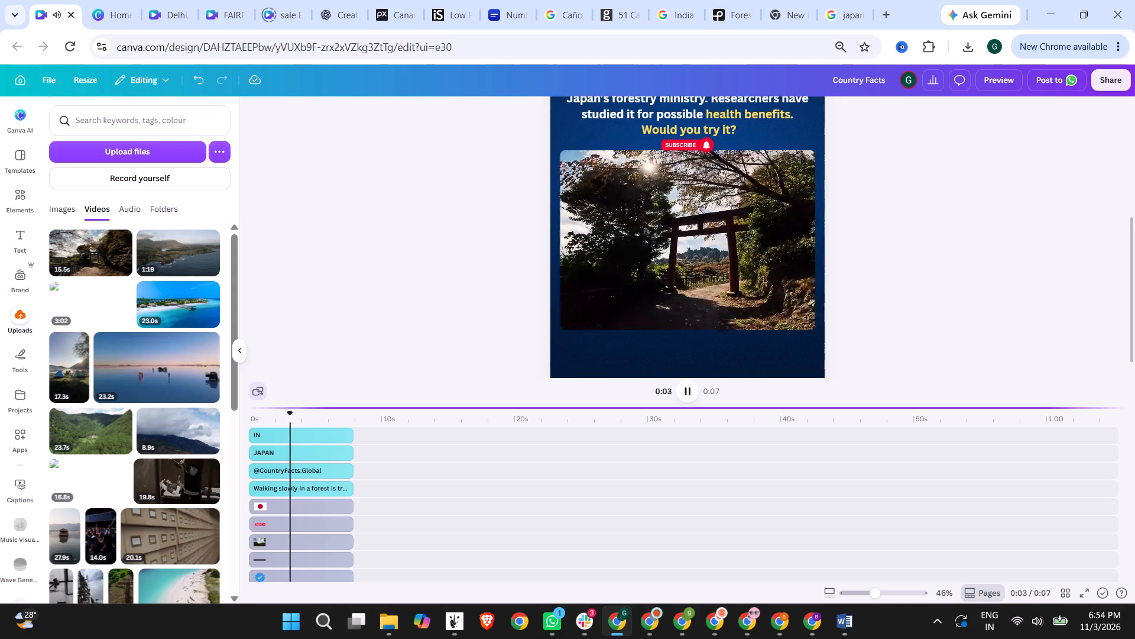
pyautogui.click(293, 539)
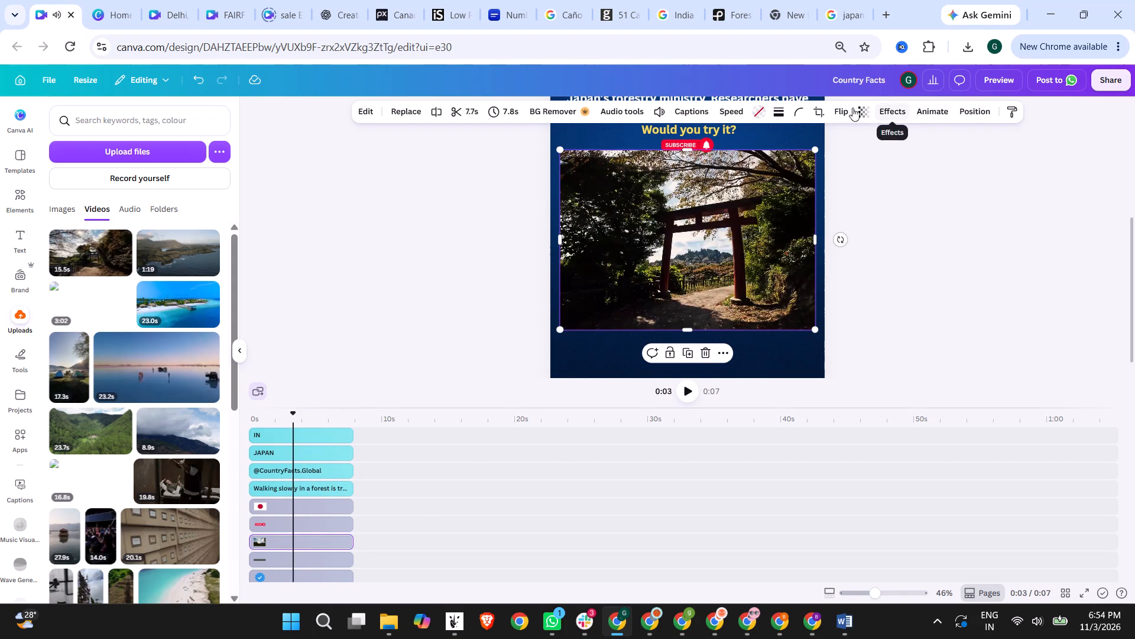
pyautogui.click(738, 106)
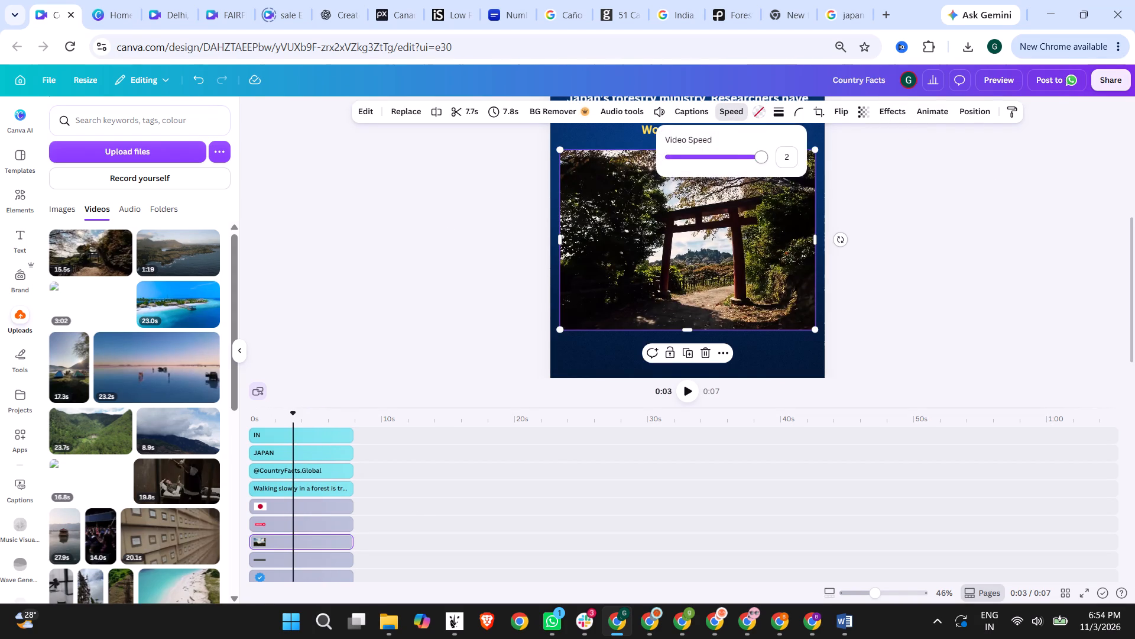
pyautogui.click(949, 221)
pyautogui.click(696, 390)
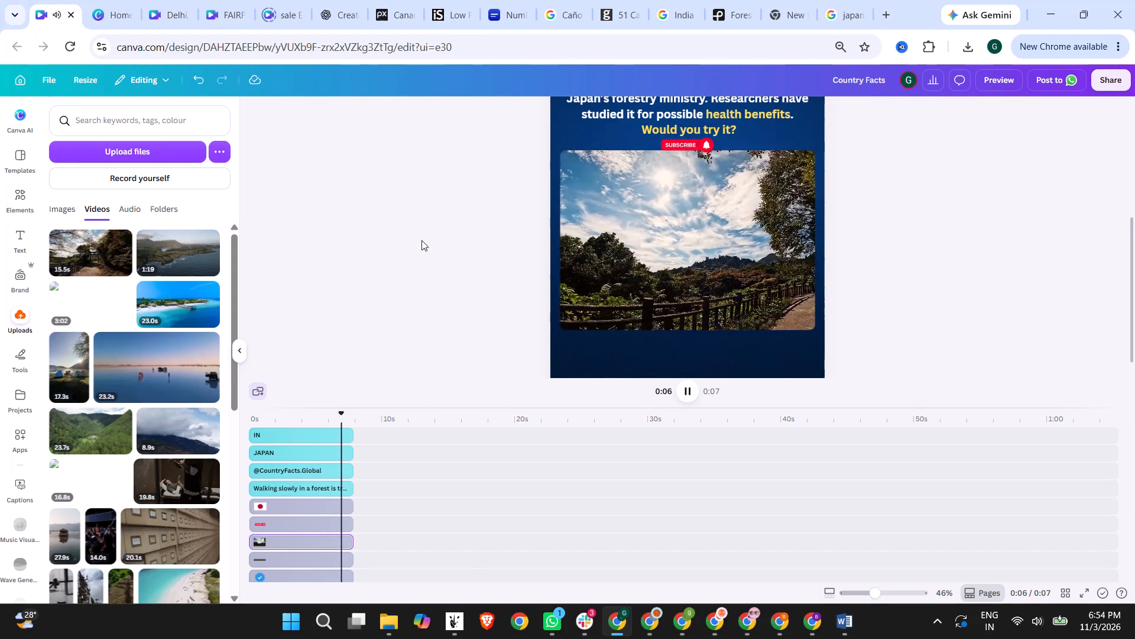
pyautogui.click(981, 264)
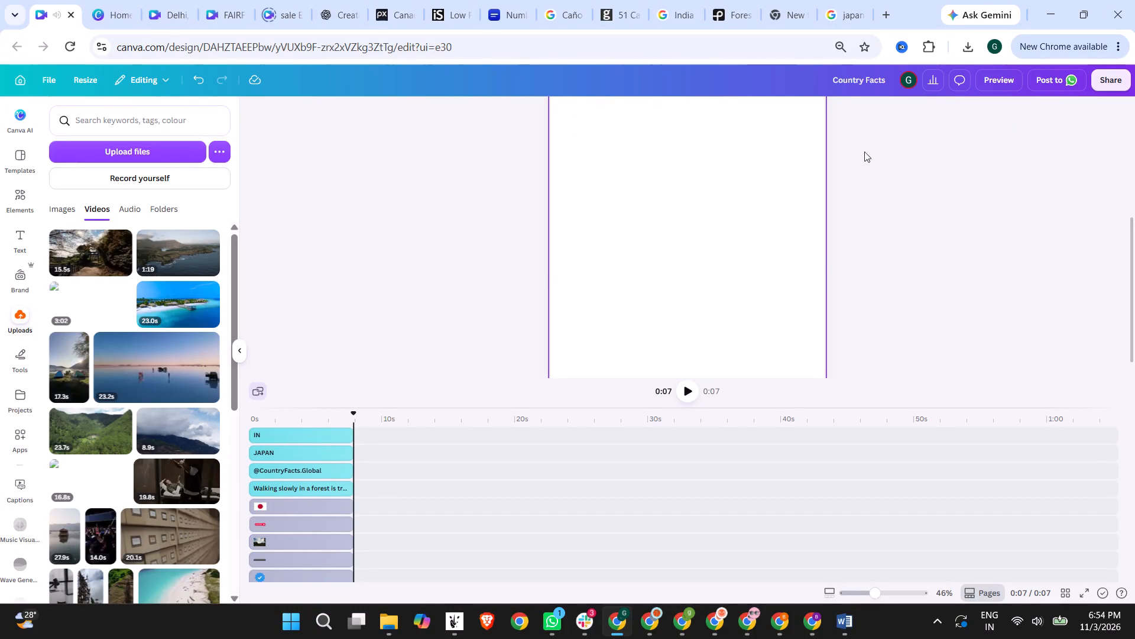
pyautogui.scroll(5, 818, 264)
pyautogui.click(311, 417)
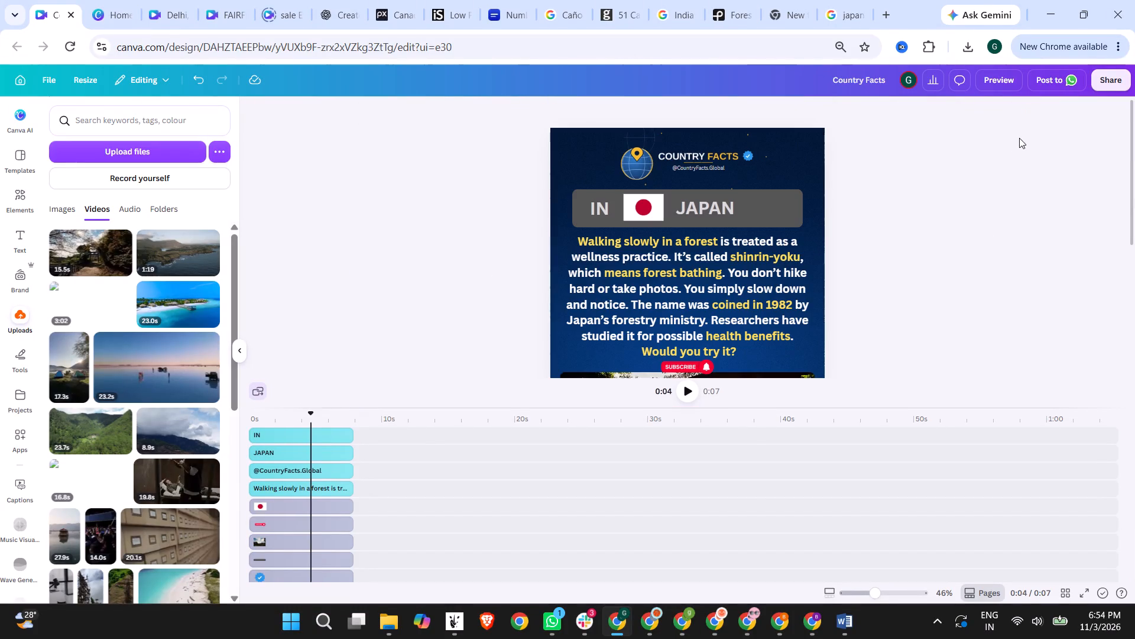
pyautogui.click(995, 77)
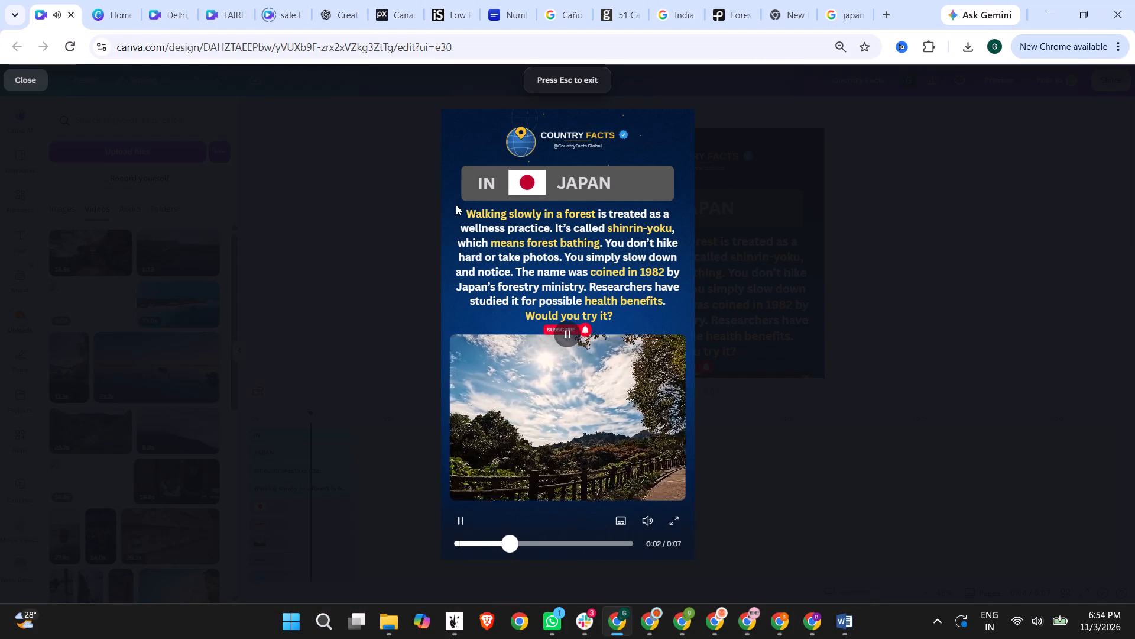
pyautogui.click(362, 219)
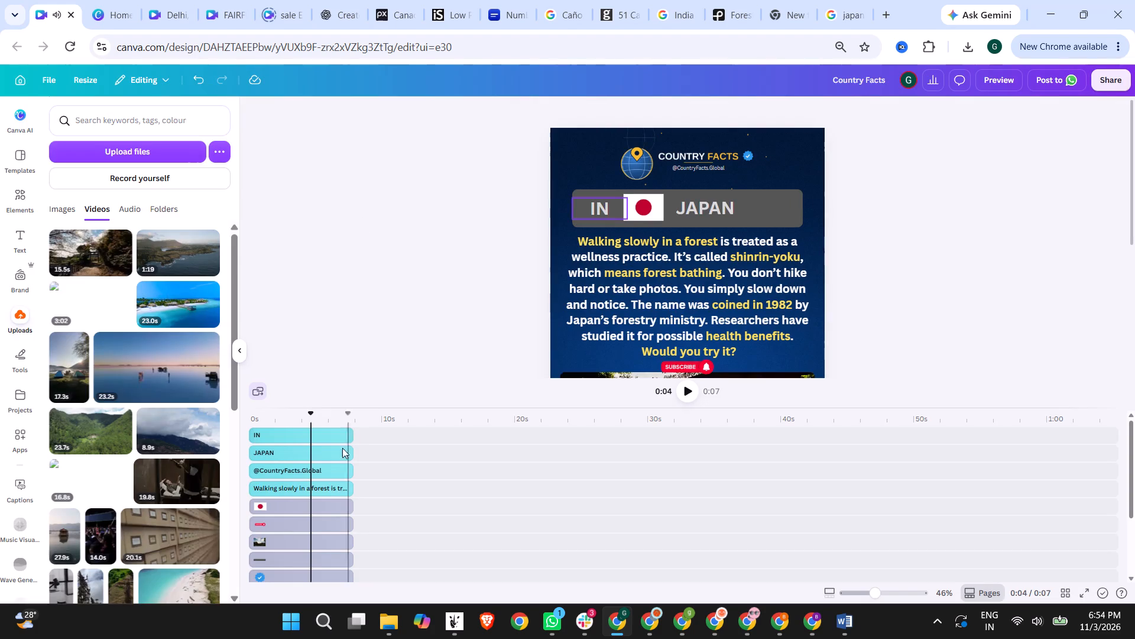
# Set the mountain-gate clip's video speed to 1.5 and trim its timeline clip to 7.8 s.
pyautogui.click(315, 543)
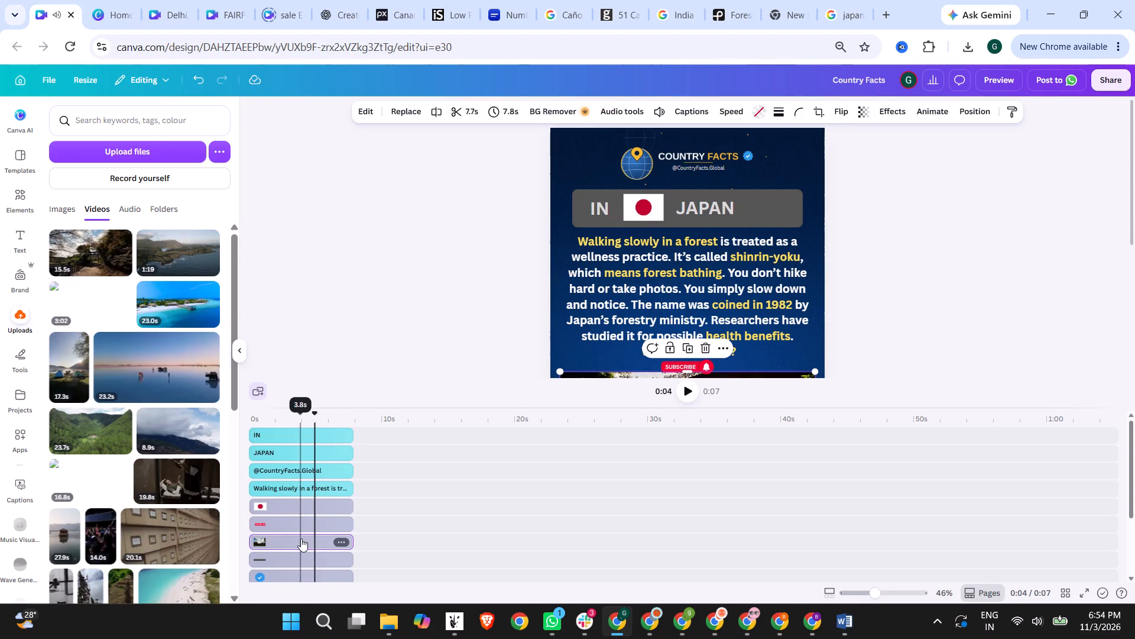
pyautogui.click(723, 111)
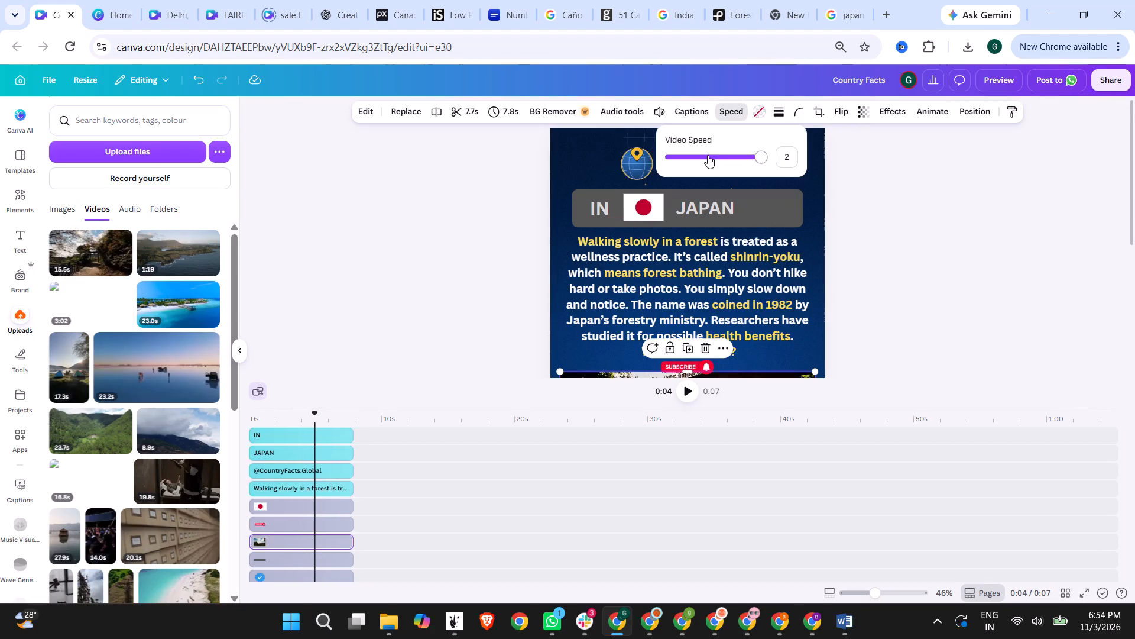
pyautogui.moveTo(761, 154); pyautogui.dragTo(741, 156)
pyautogui.moveTo(382, 545); pyautogui.dragTo(345, 545)
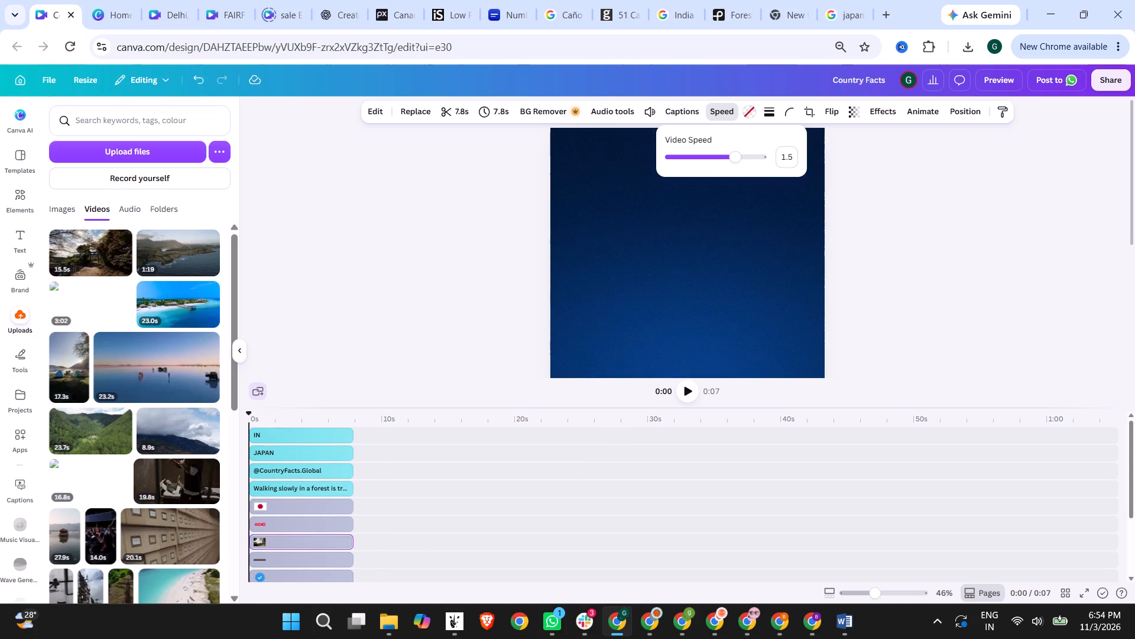
# Preview the full video twice to check the mountain-gate clip's pacing.
pyautogui.click(988, 76)
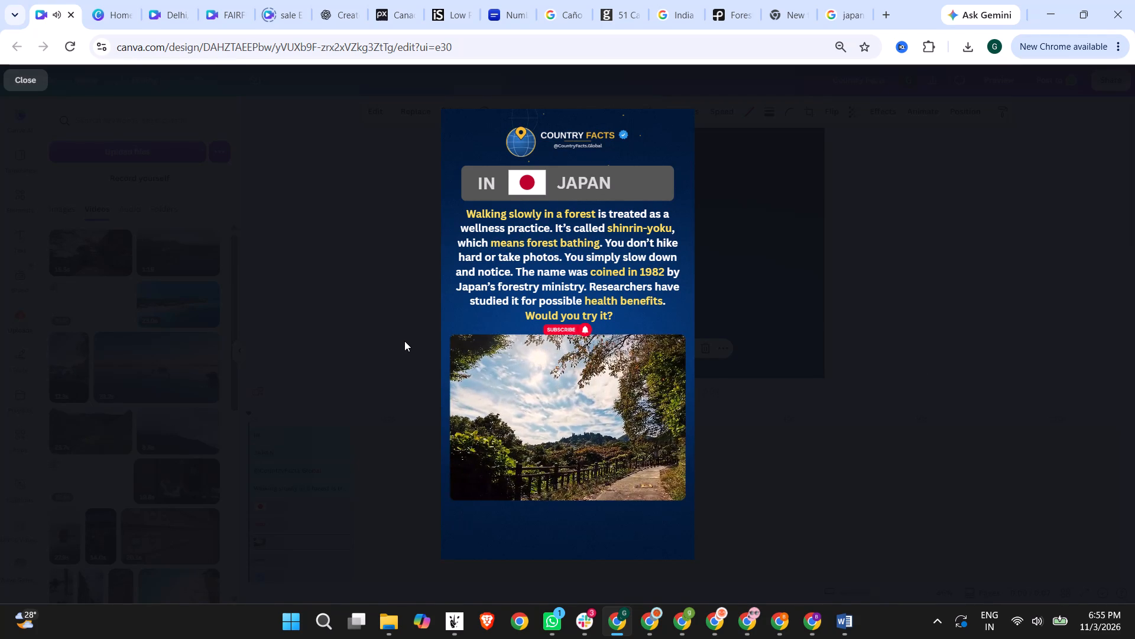
pyautogui.click(1057, 331)
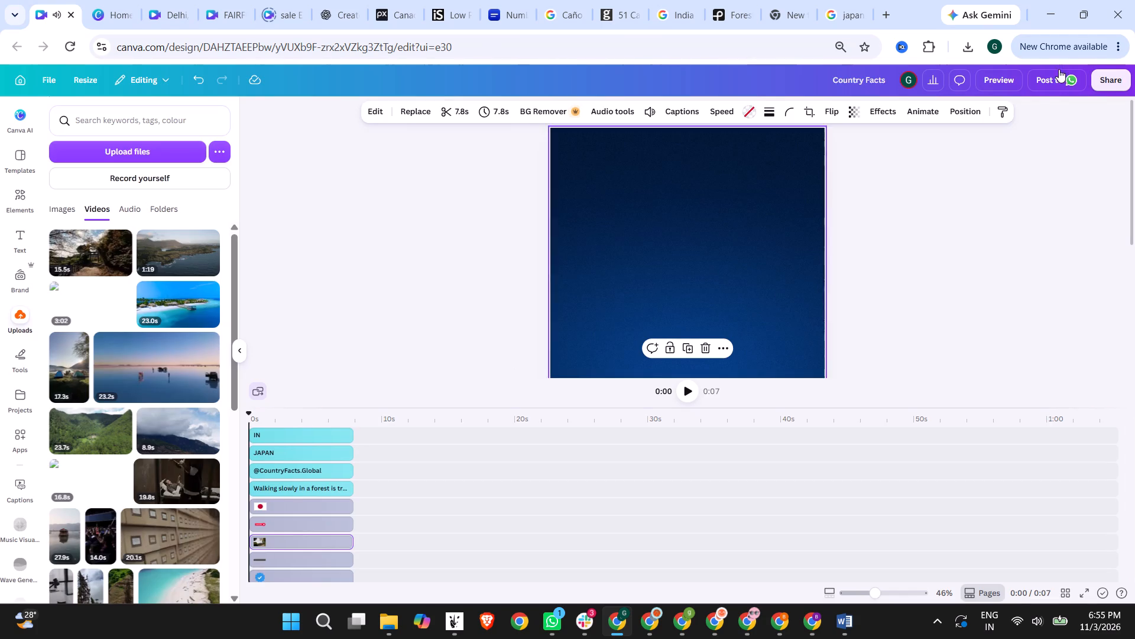
pyautogui.click(1007, 73)
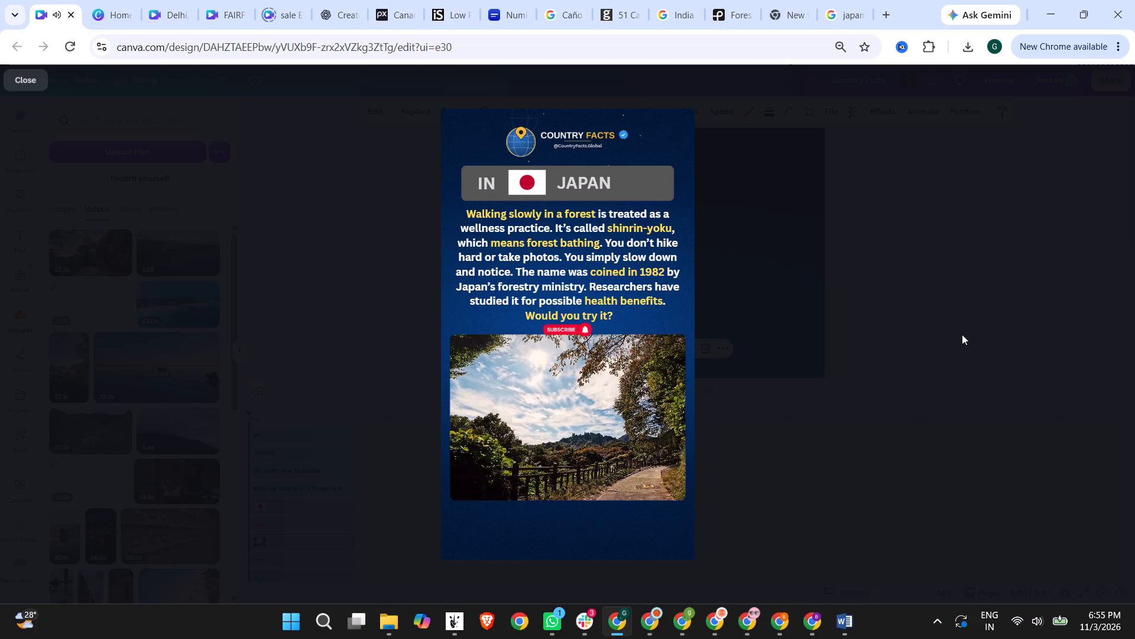
pyautogui.click(896, 288)
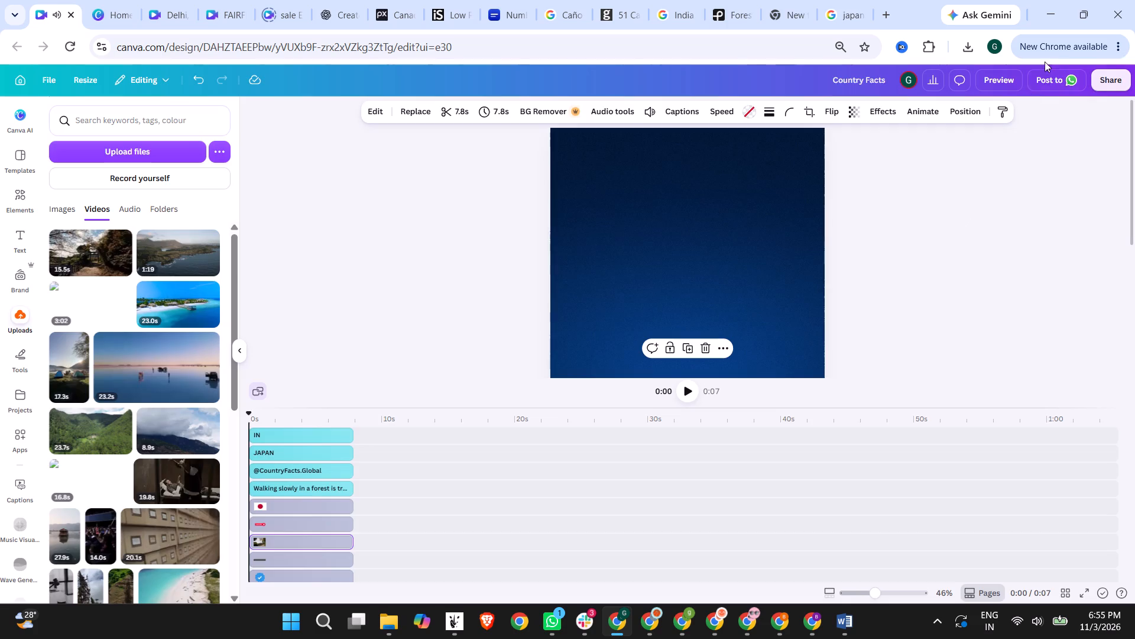
# Download the design as an MP4 video at 1080p.
pyautogui.click(1116, 76)
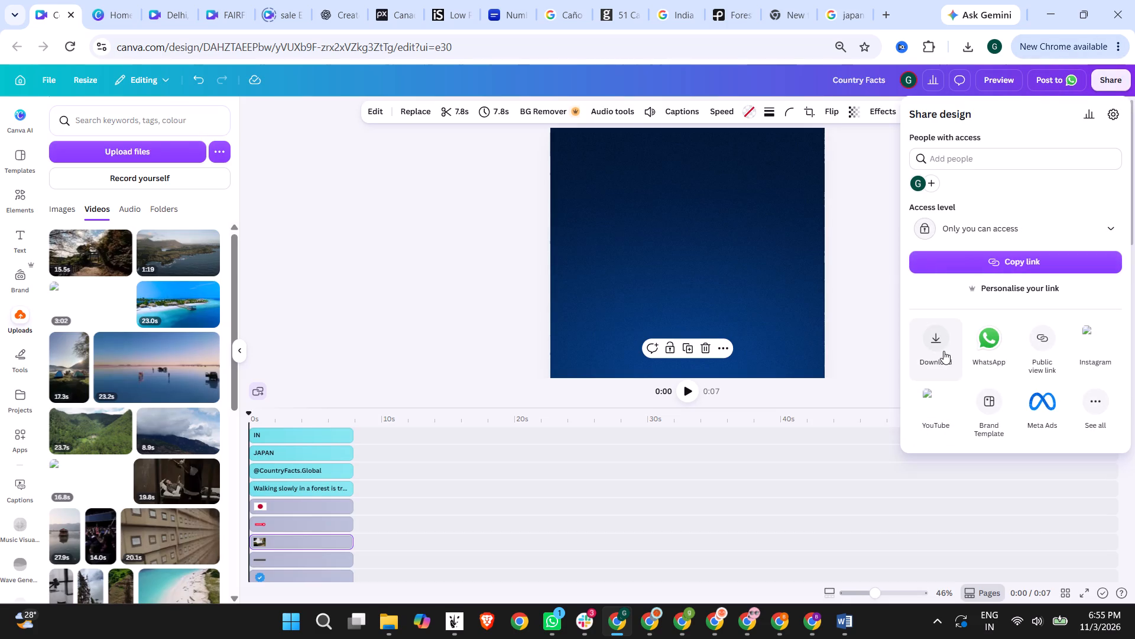
pyautogui.click(943, 351)
pyautogui.click(1024, 256)
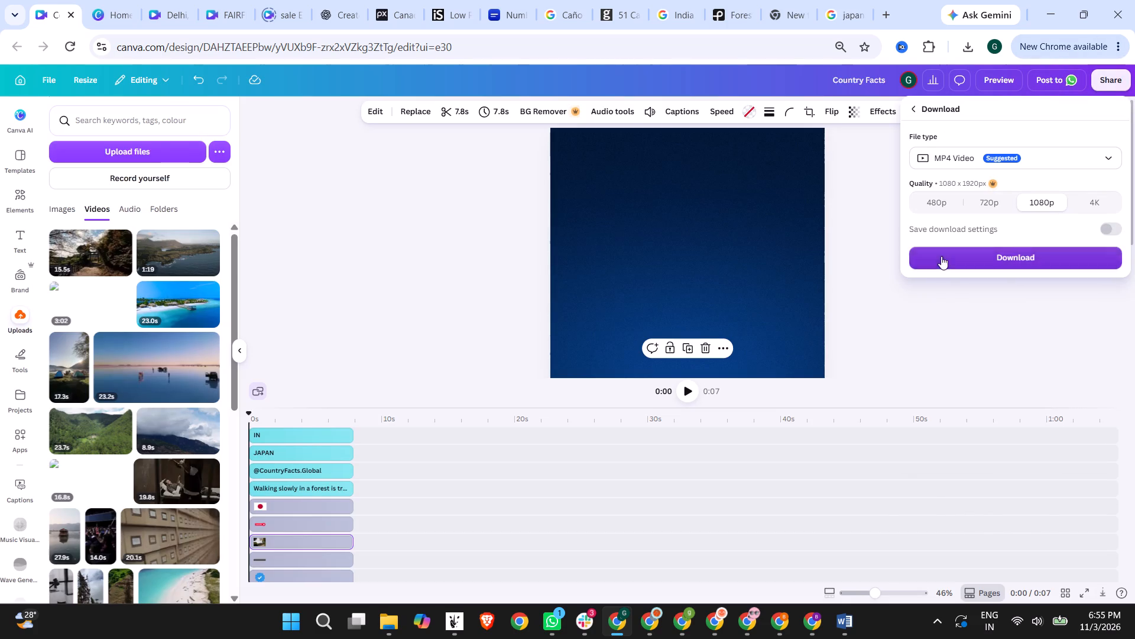
# Review the text and mountain-gate frame at about 3.8 s on the timeline.
pyautogui.scroll(4, 907, 341)
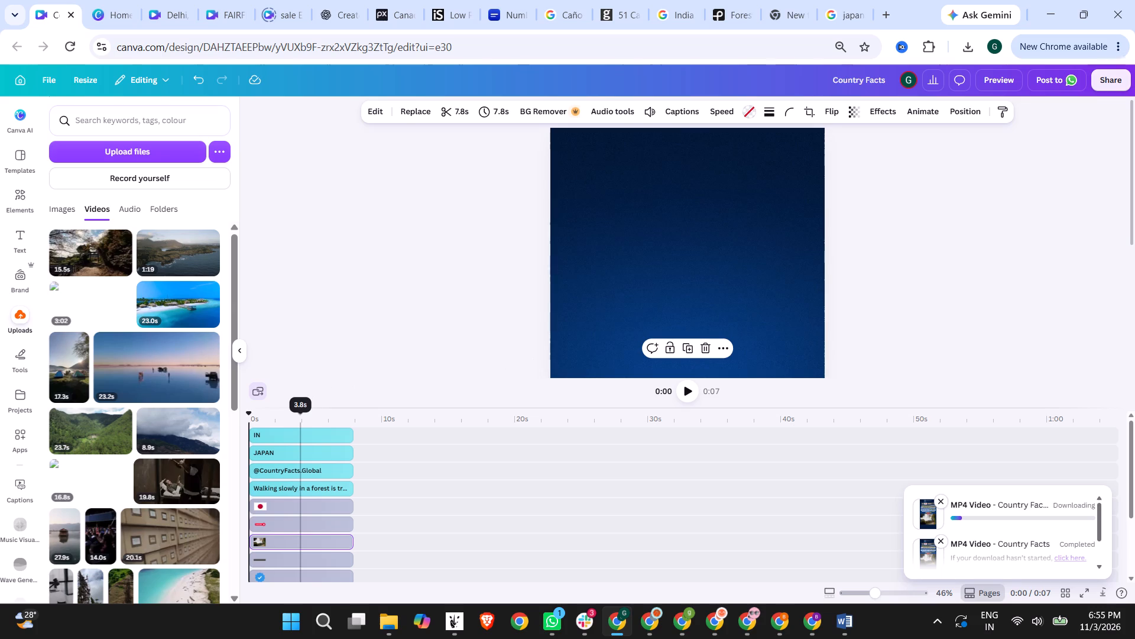
pyautogui.click(301, 422)
pyautogui.scroll(7, 533, 246)
pyautogui.scroll(-4, 751, 255)
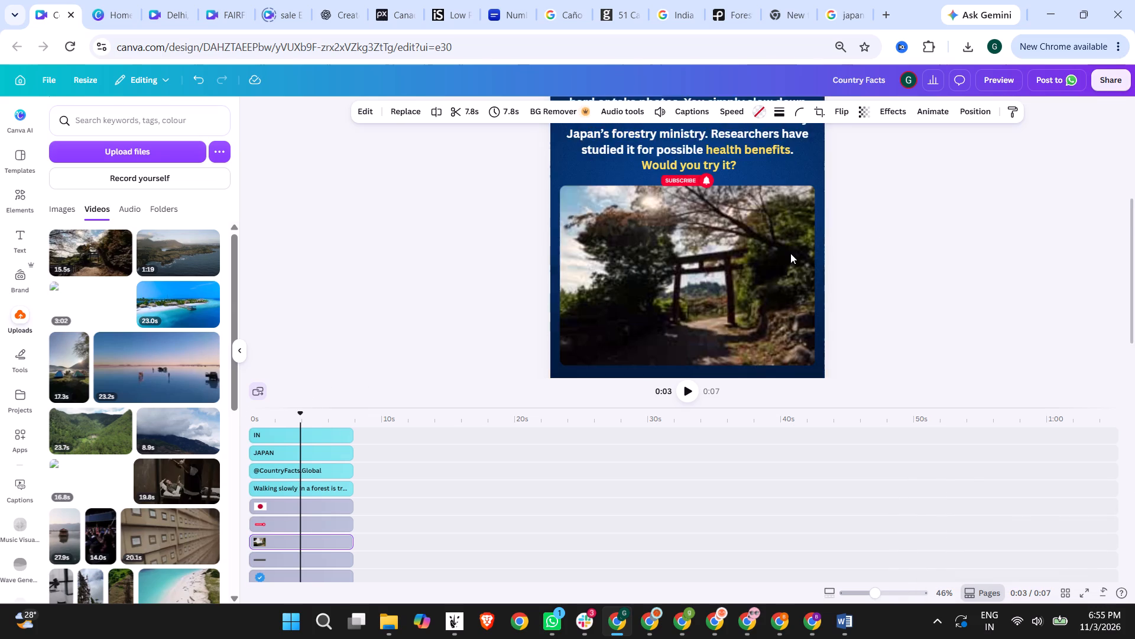
pyautogui.scroll(2, 391, 168)
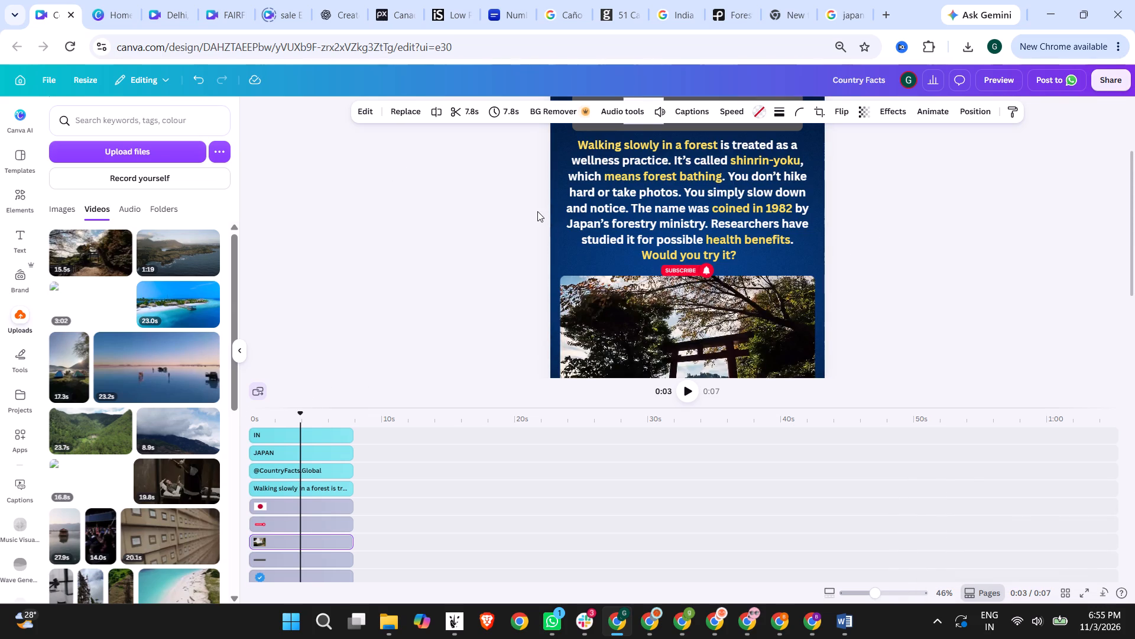
# Close the Japan flag image search page.
pyautogui.click(839, 2)
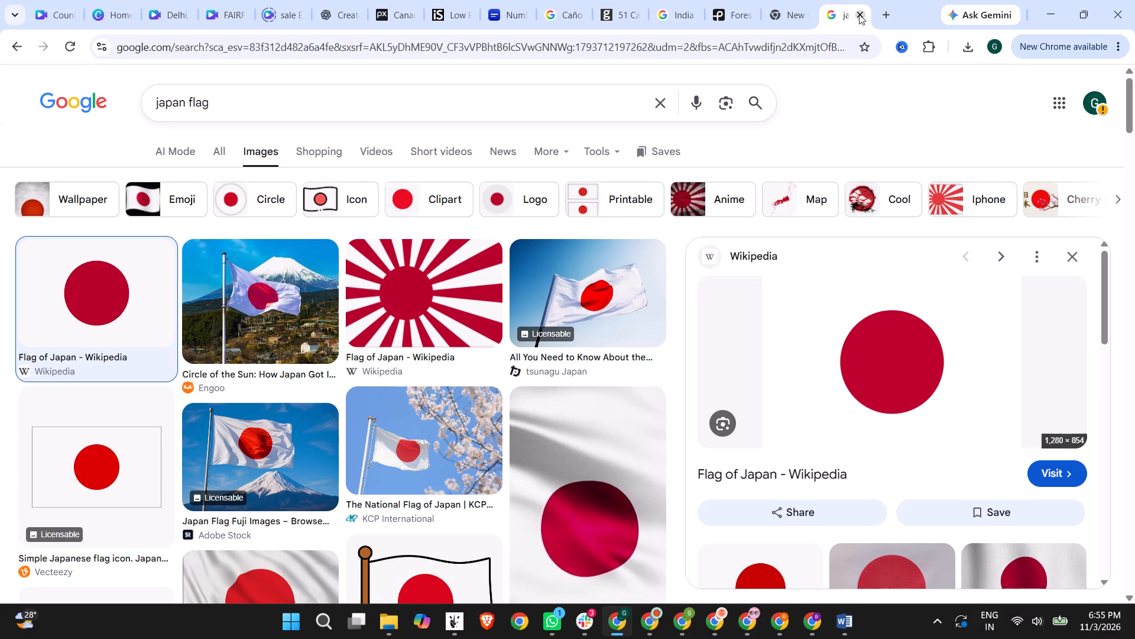
pyautogui.click(865, 18)
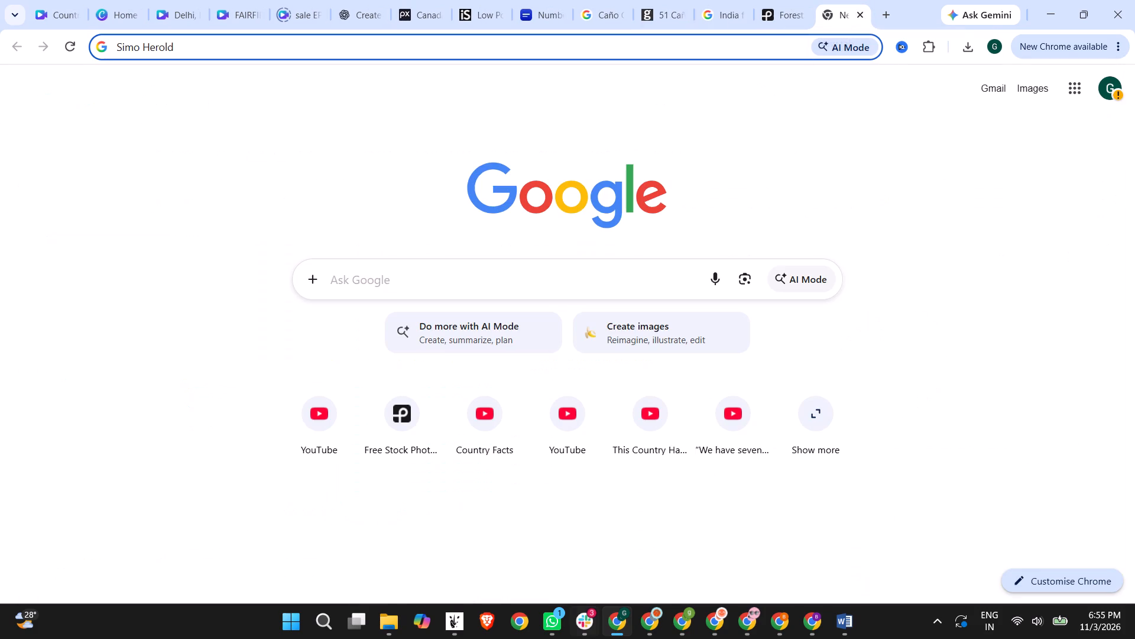
pyautogui.click(644, 622)
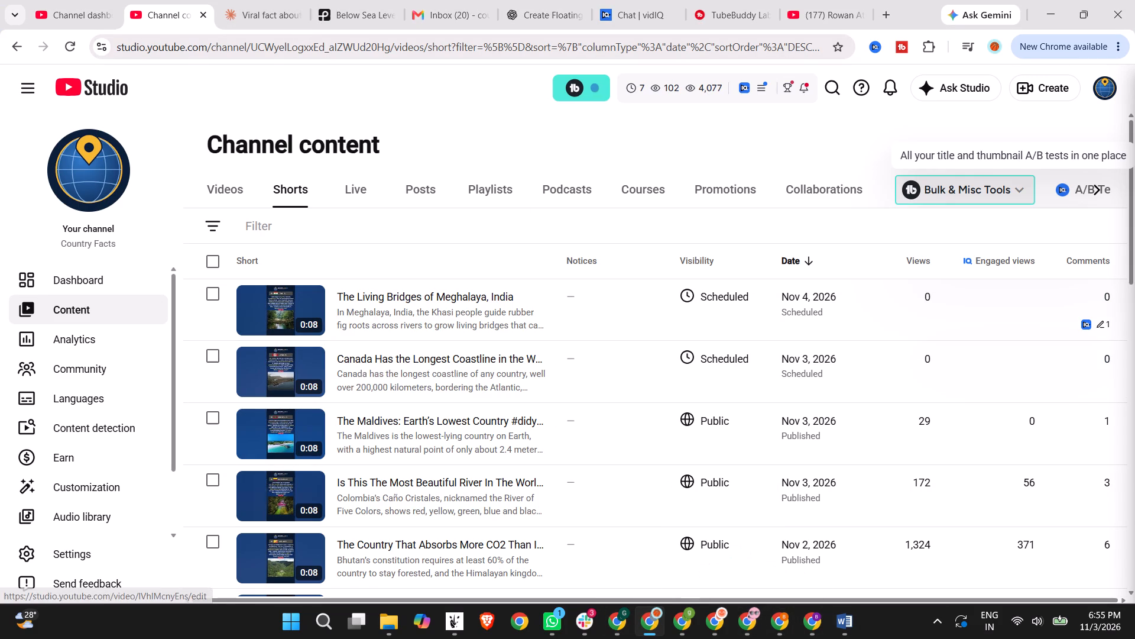
pyautogui.click(64, 0)
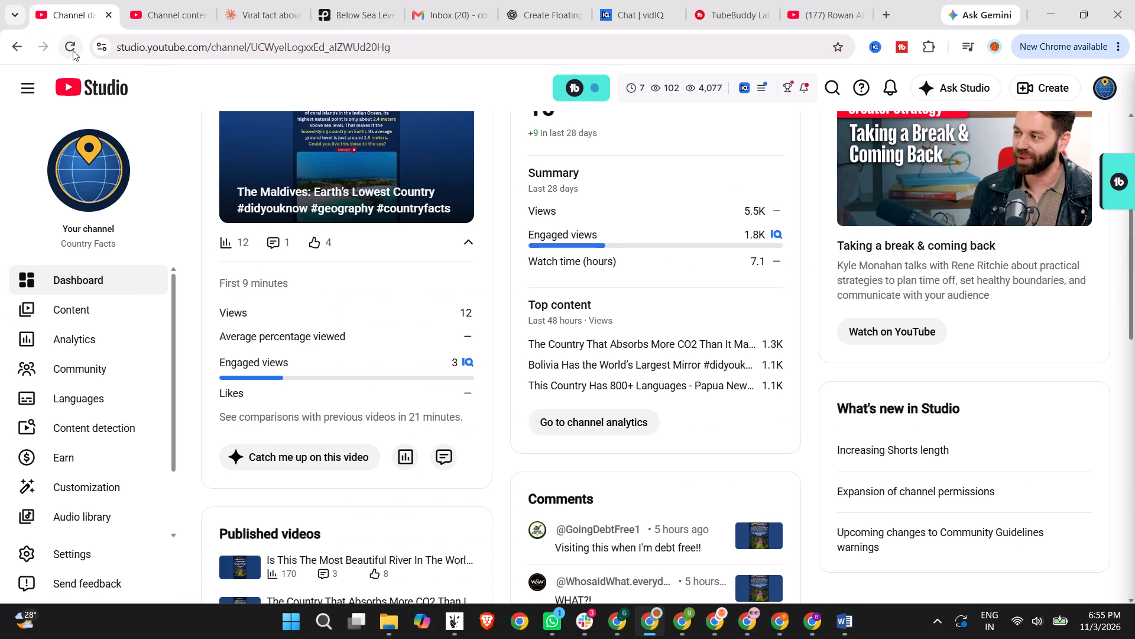
pyautogui.click(168, 0)
pyautogui.click(77, 0)
pyautogui.scroll(7, 523, 353)
pyautogui.click(199, 0)
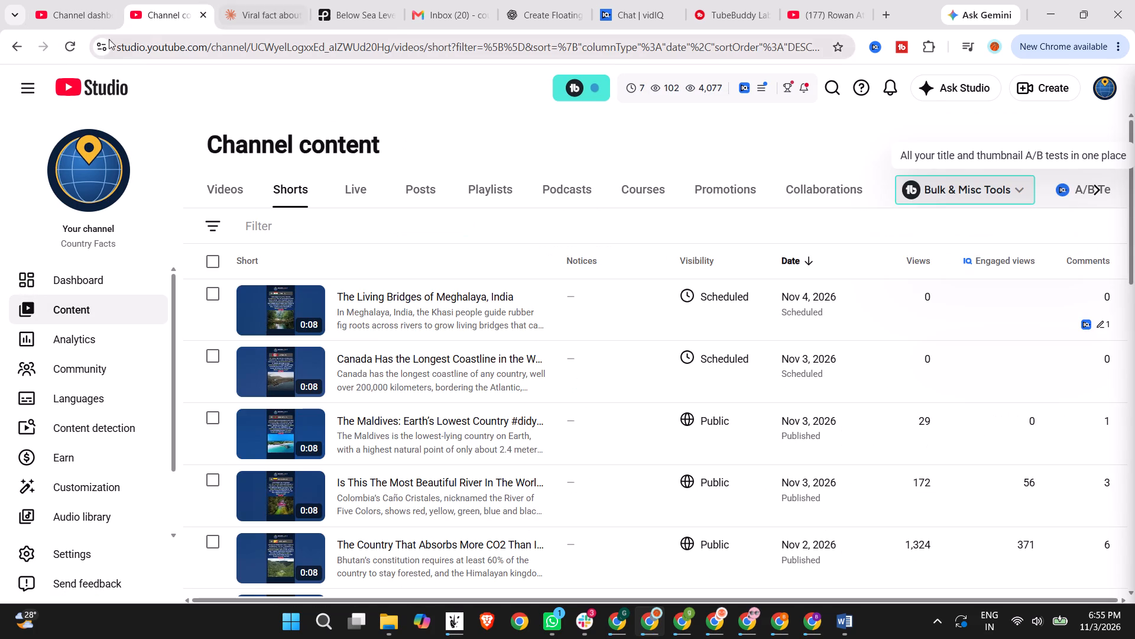
pyautogui.click(80, 14)
pyautogui.click(141, 337)
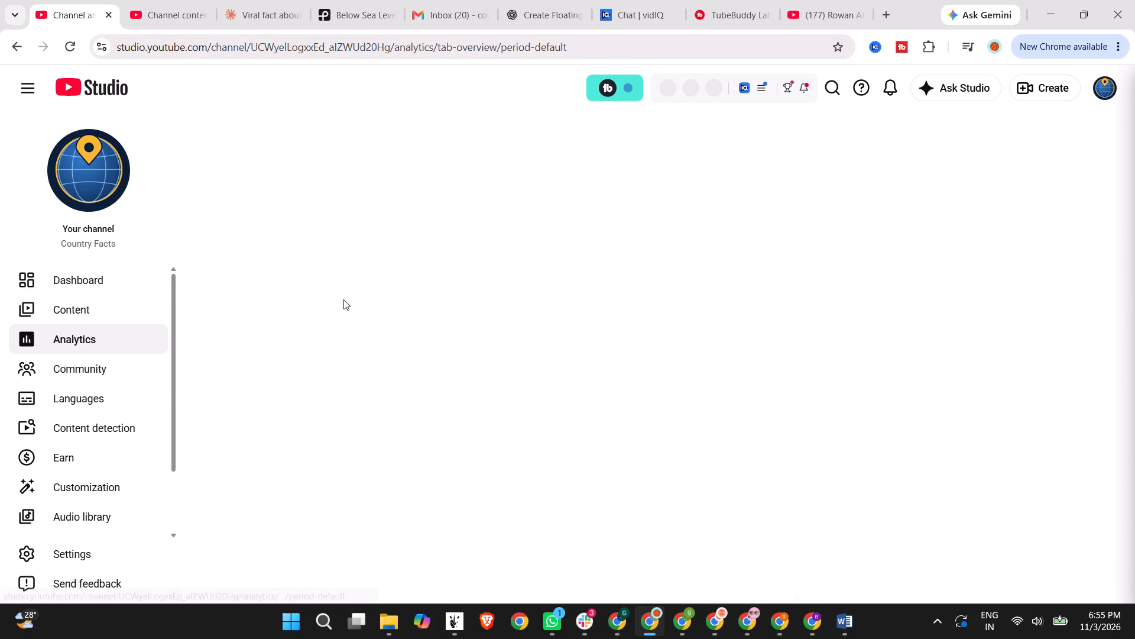
pyautogui.scroll(-5, 1022, 360)
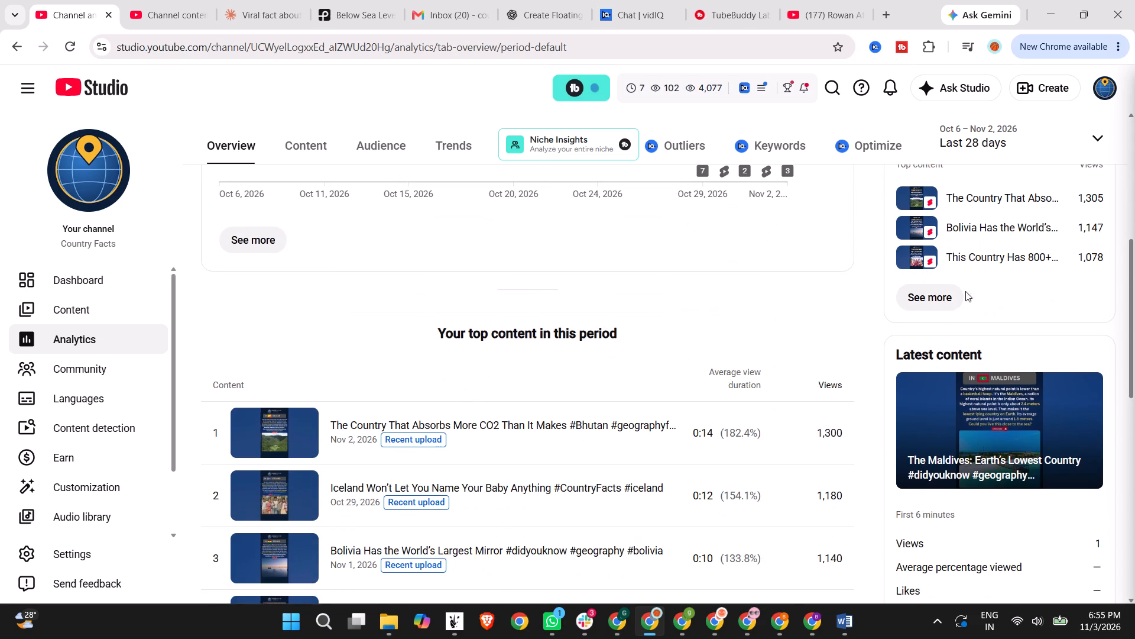
pyautogui.click(931, 295)
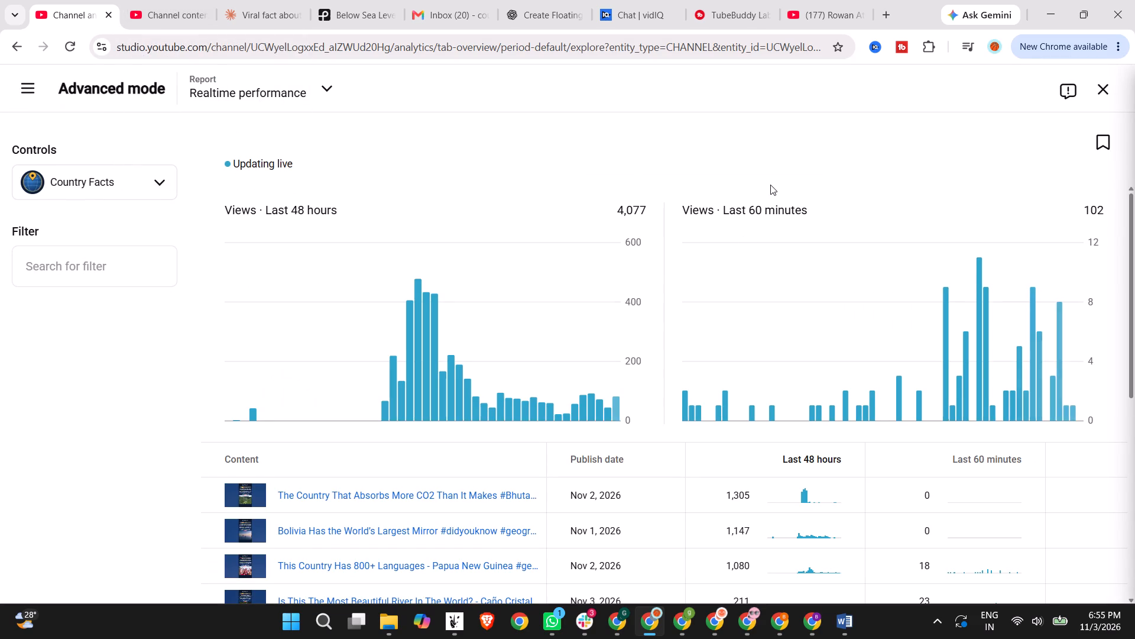
pyautogui.scroll(-3, 770, 185)
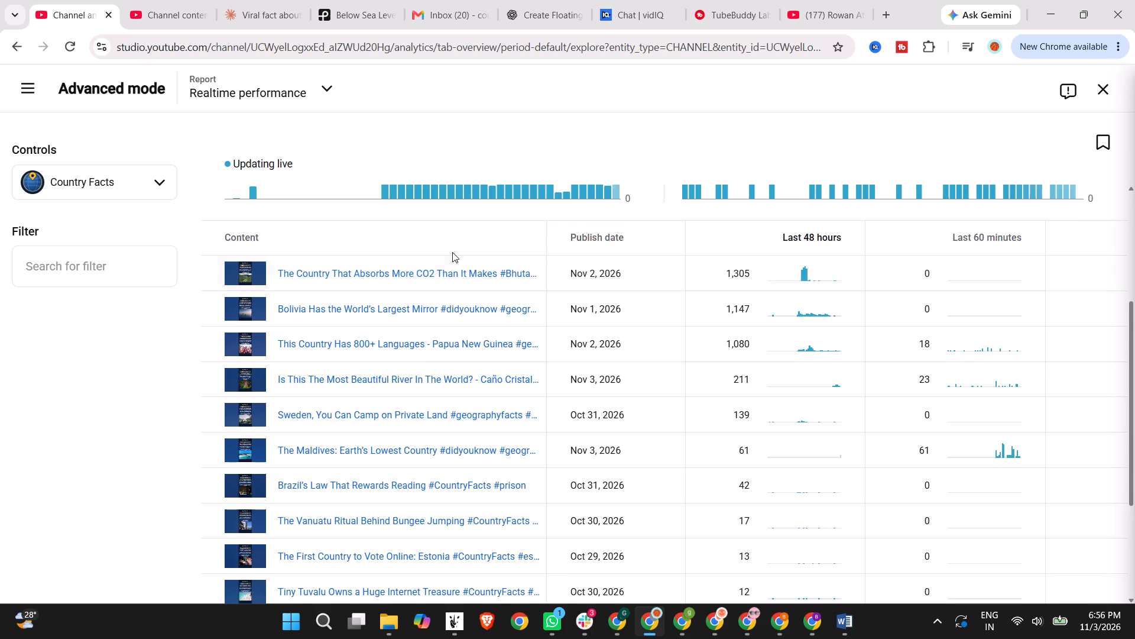
pyautogui.scroll(6, 452, 252)
pyautogui.click(164, 0)
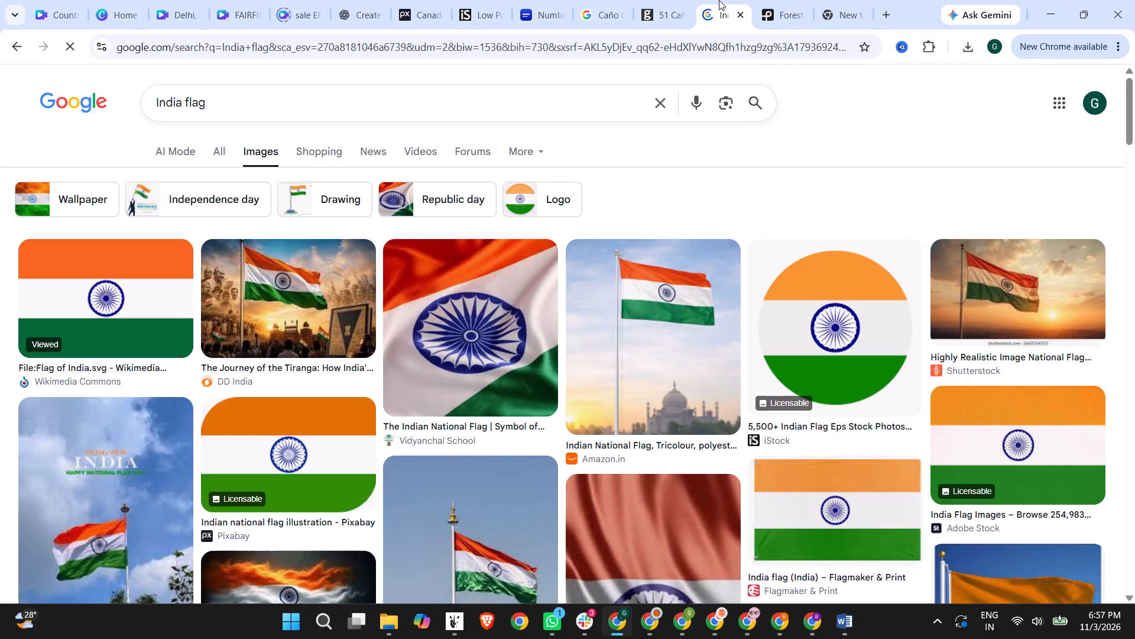
pyautogui.click(793, 0)
pyautogui.click(841, 0)
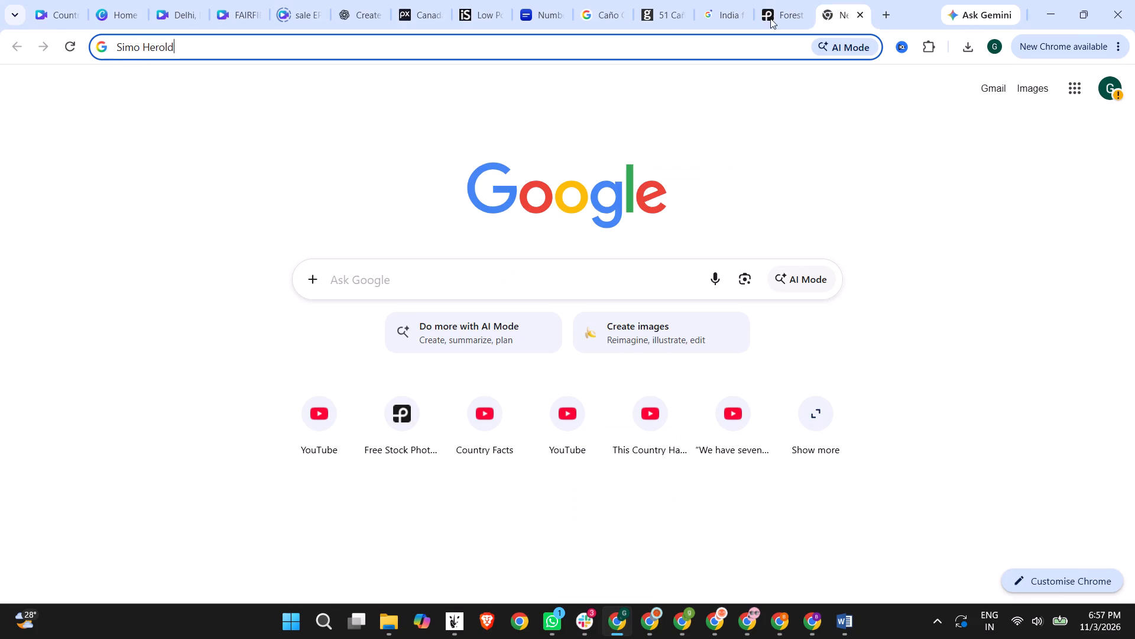
pyautogui.moveTo(181, 53); pyautogui.dragTo(27, 53)
pyautogui.hotkey('ctrl', 'c')
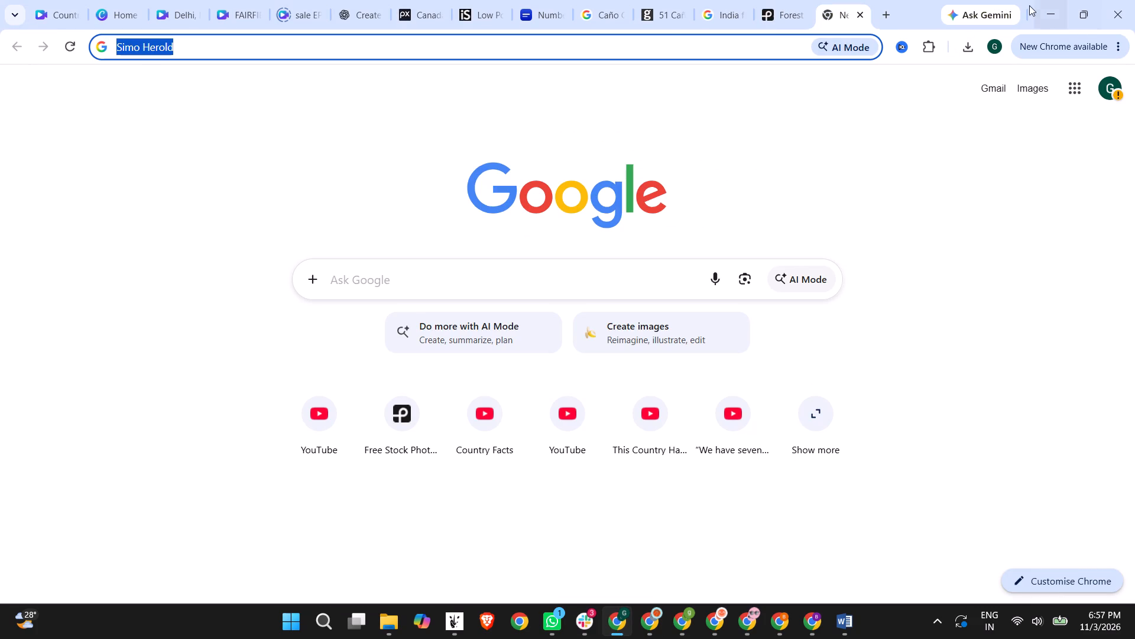
pyautogui.click(1029, 5)
pyautogui.click(1044, 15)
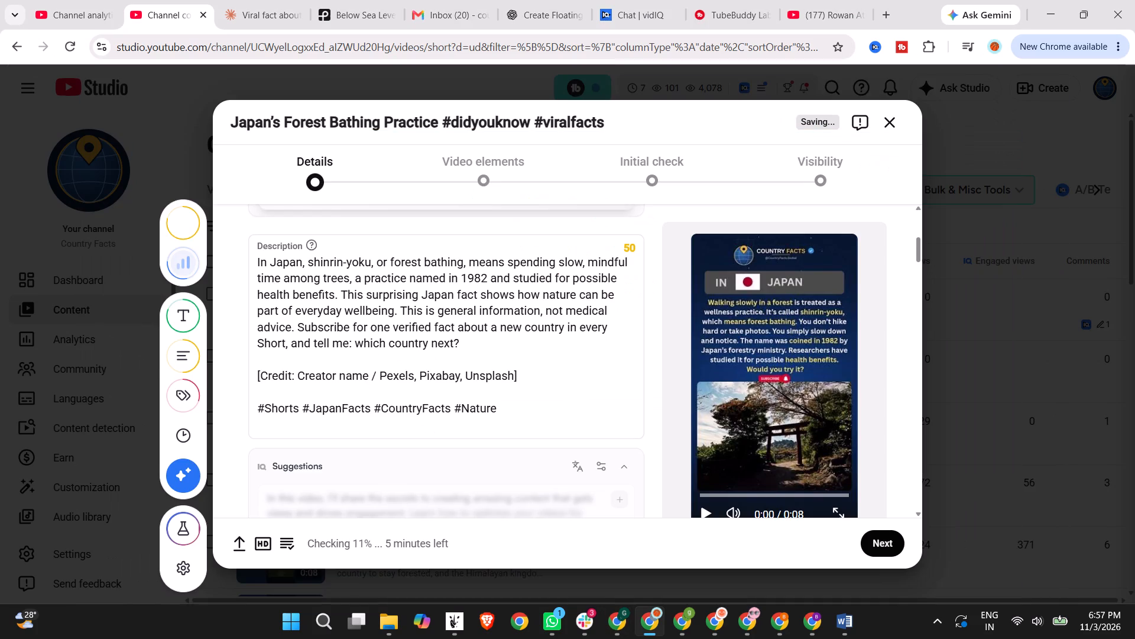
pyautogui.moveTo(369, 374); pyautogui.dragTo(298, 373)
pyautogui.hotkey('ctrl', 'v')
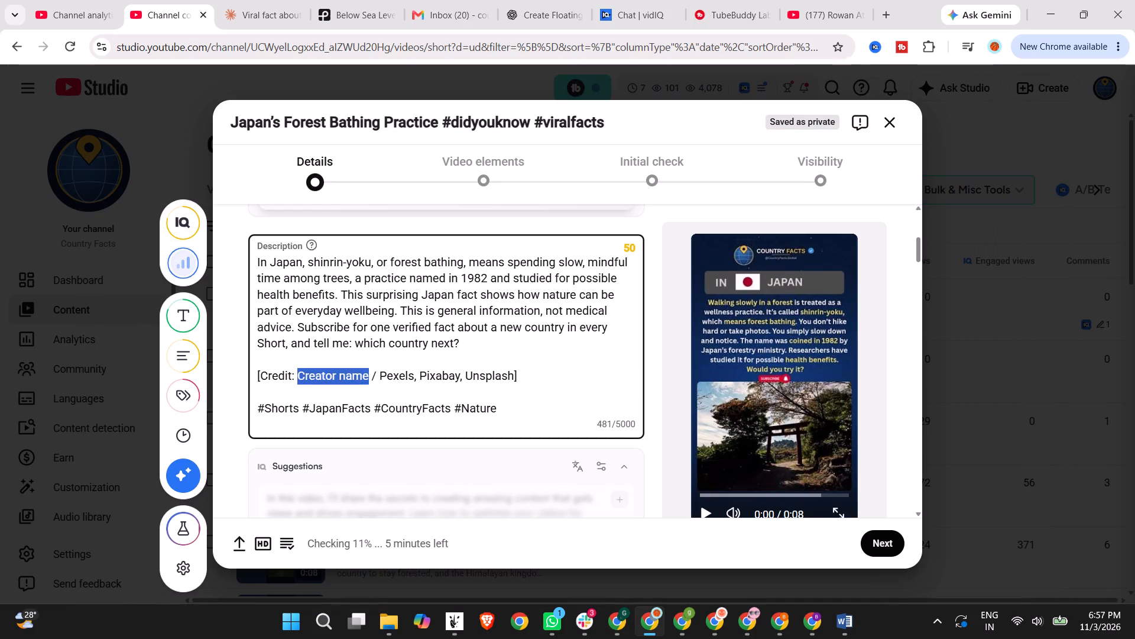
# Remove the square brackets around the credit line in the description.
pyautogui.click(260, 368)
pyautogui.click(261, 370)
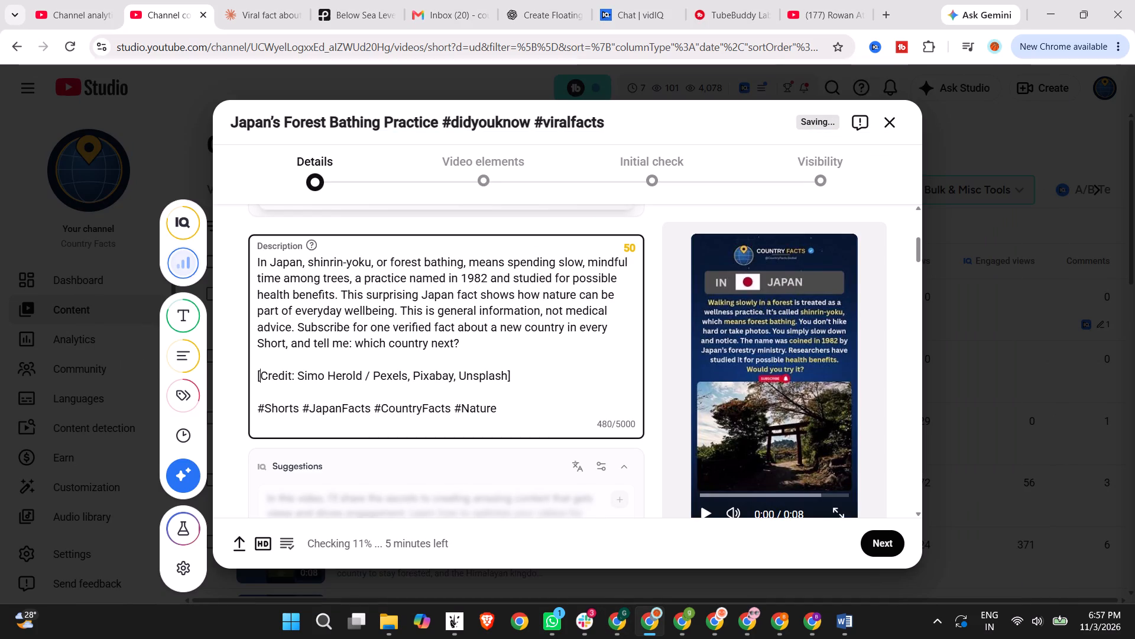
pyautogui.press('BackSpace')
pyautogui.click(514, 371)
pyautogui.press('BackSpace')
# Insert "| Health & Wellness" in the title between "Practice" and #didyouknow.
pyautogui.scroll(-2, 516, 374)
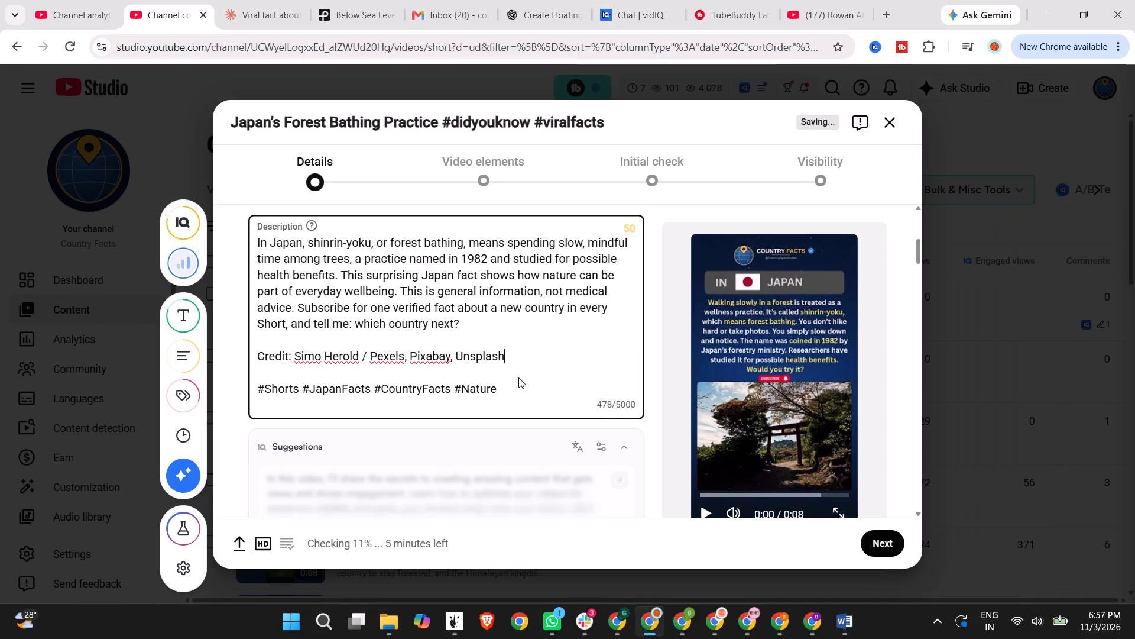
pyautogui.scroll(7, 440, 382)
pyautogui.click(424, 288)
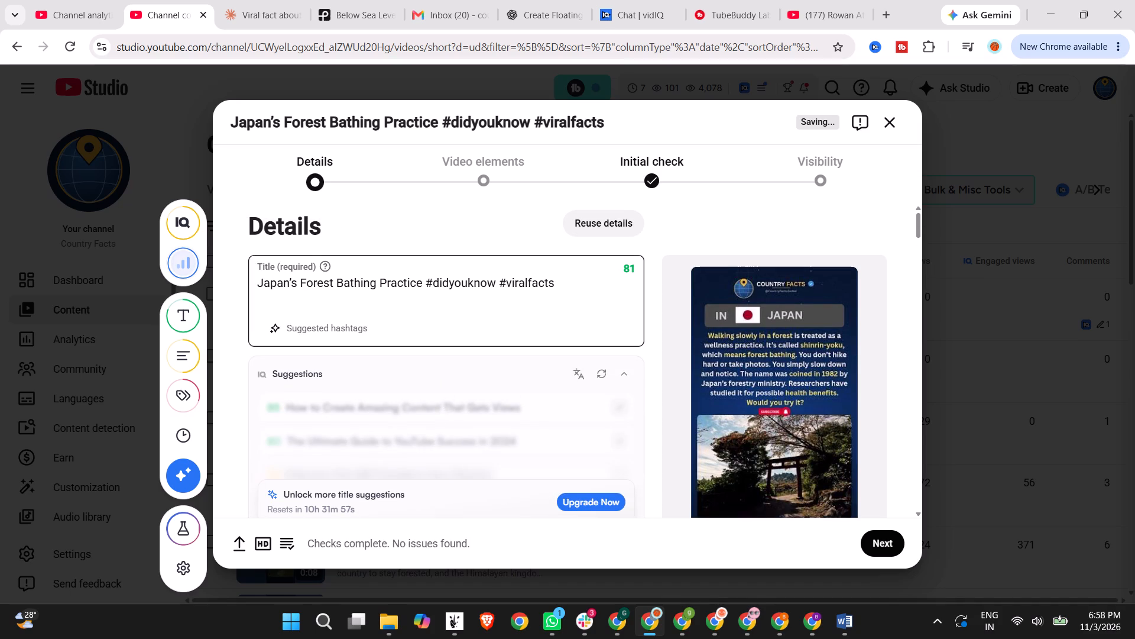
pyautogui.press('space')
pyautogui.write('| Health & Well')
pyautogui.write('ness')
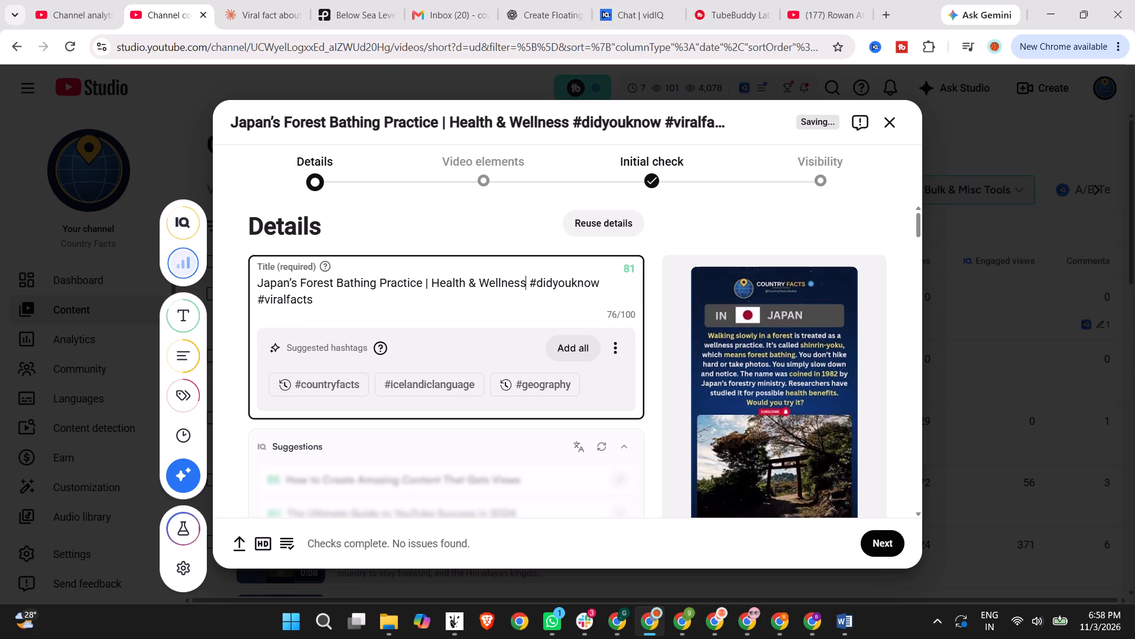
pyautogui.click(499, 297)
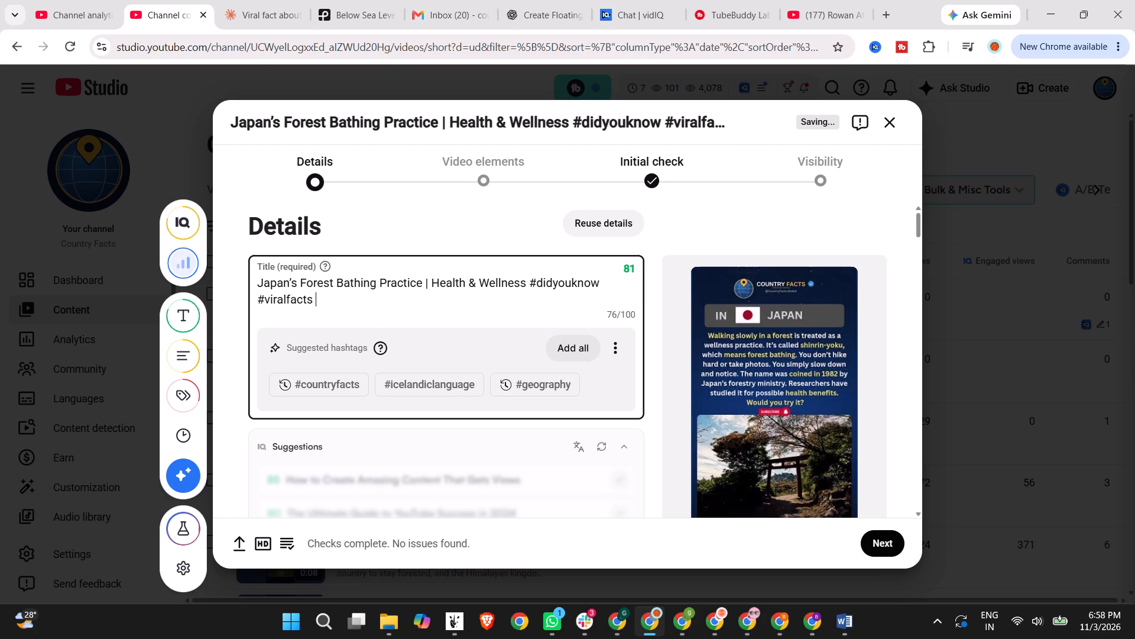
# Create a new playlist titled "Japan" and assign the Short to it.
pyautogui.scroll(-7, 492, 417)
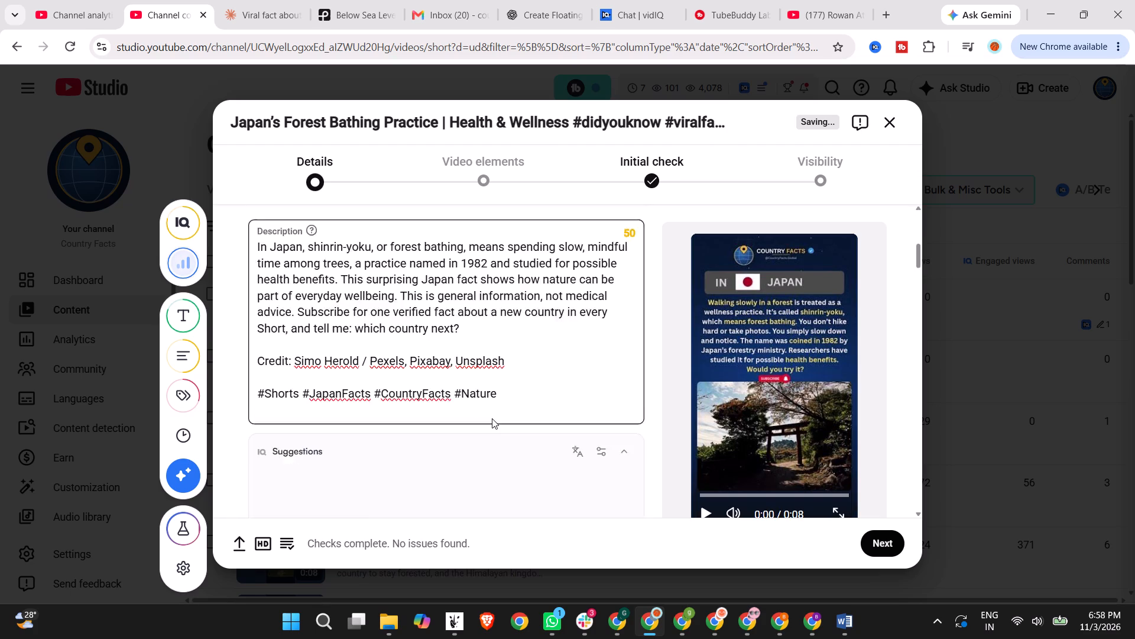
pyautogui.scroll(-3, 482, 421)
pyautogui.scroll(-3, 352, 413)
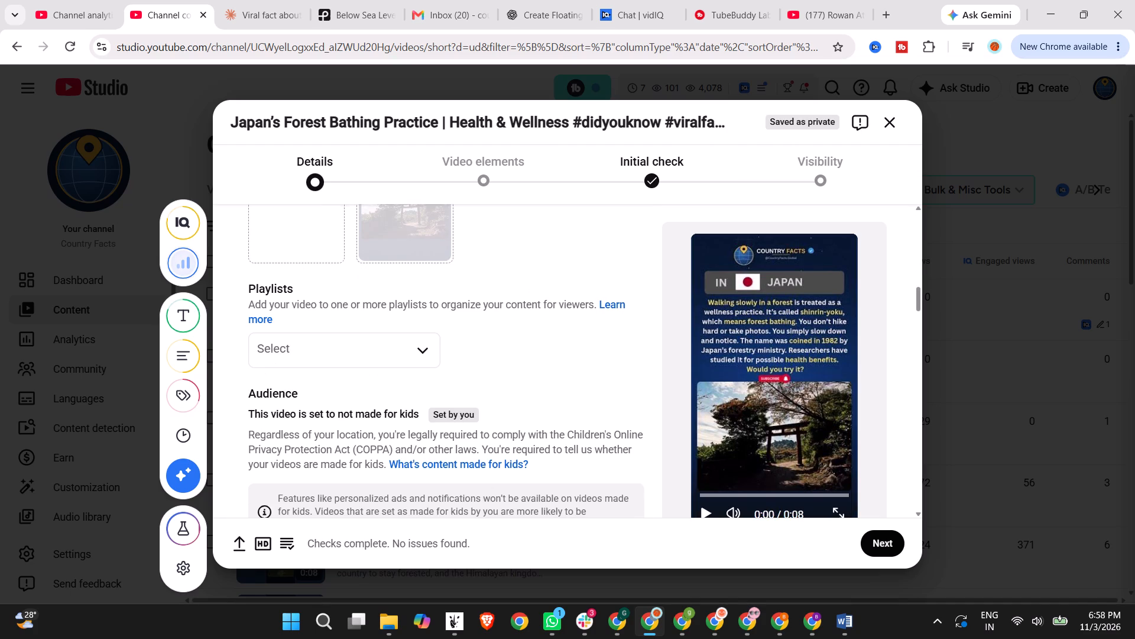
pyautogui.click(356, 363)
pyautogui.scroll(-1, 347, 457)
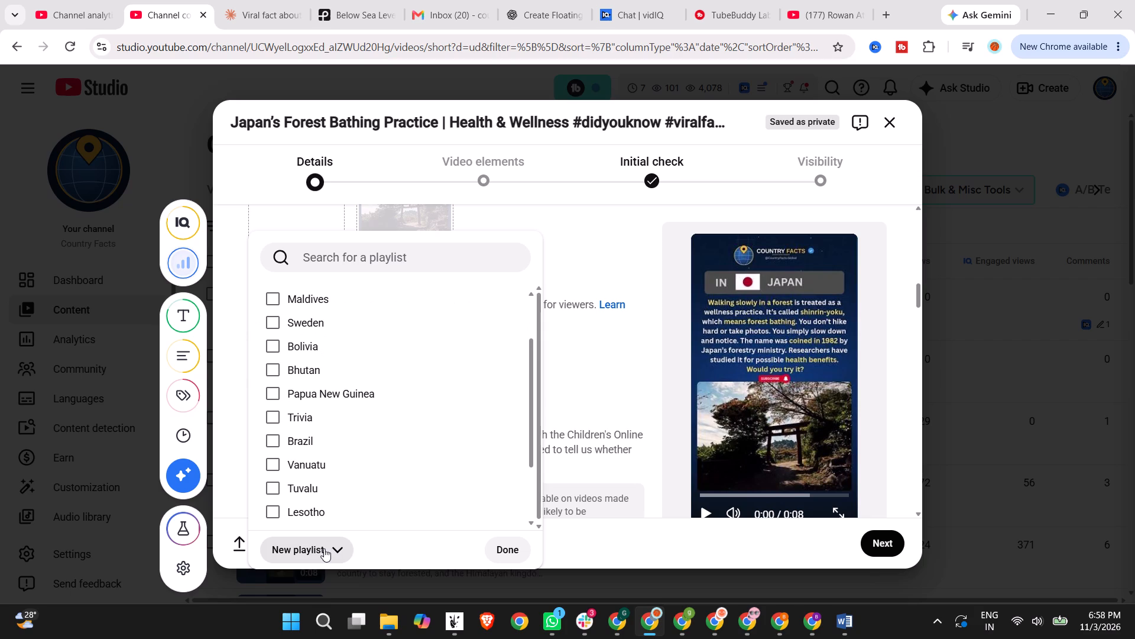
pyautogui.click(324, 548)
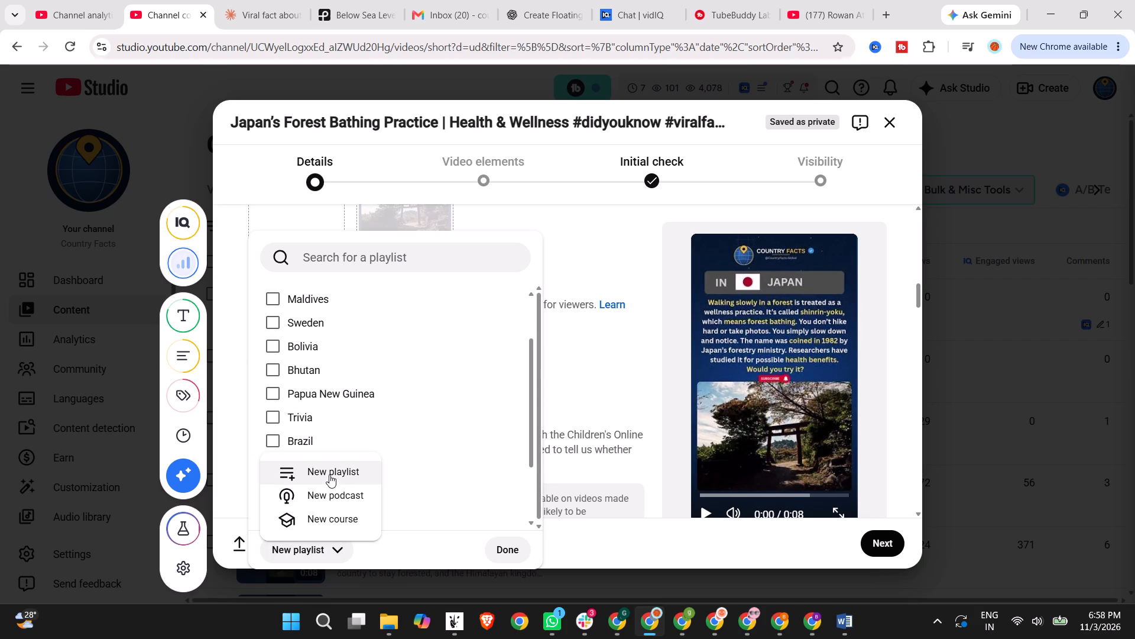
pyautogui.click(329, 475)
pyautogui.click(434, 198)
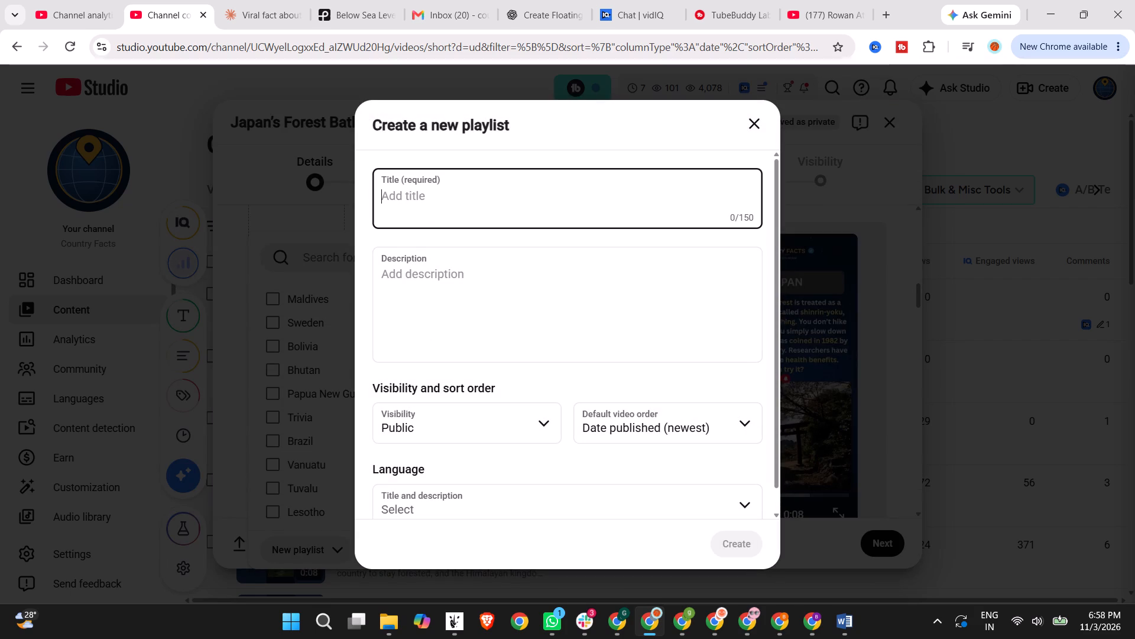
pyautogui.write('Japan')
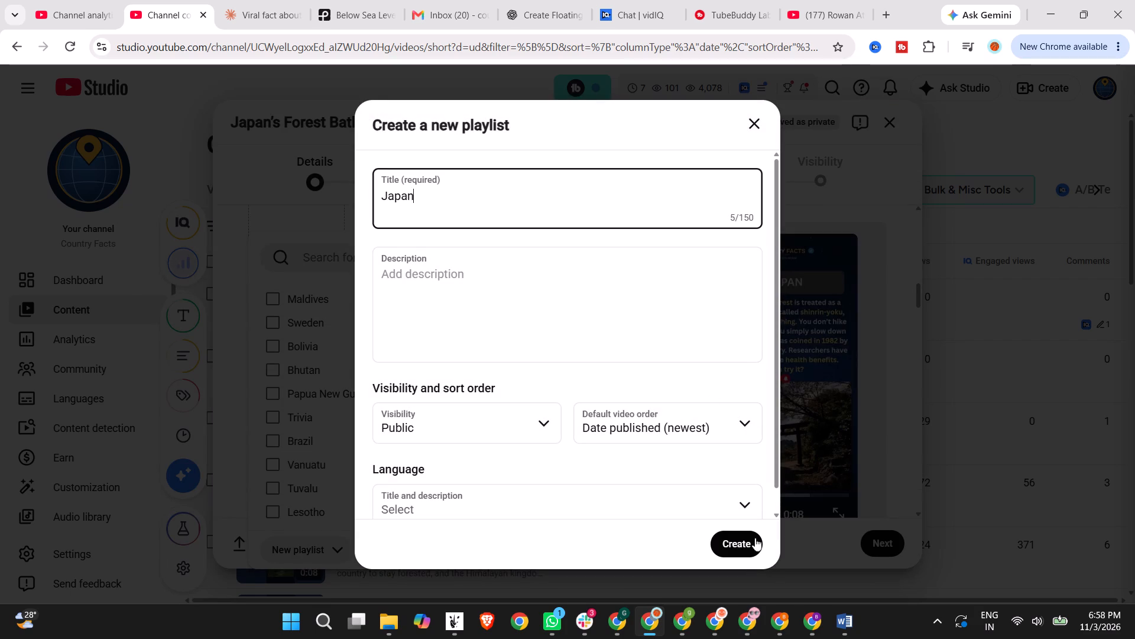
pyautogui.click(744, 541)
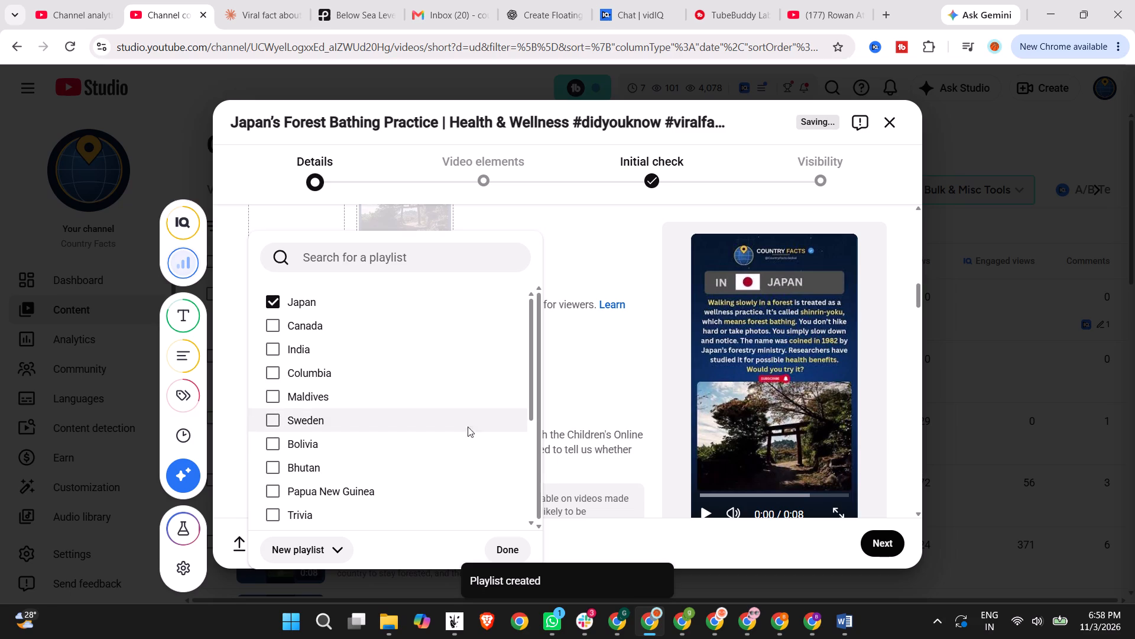
pyautogui.click(515, 551)
# Answer No to the AI use question for the Short.
pyautogui.scroll(-3, 575, 346)
pyautogui.scroll(-3, 257, 364)
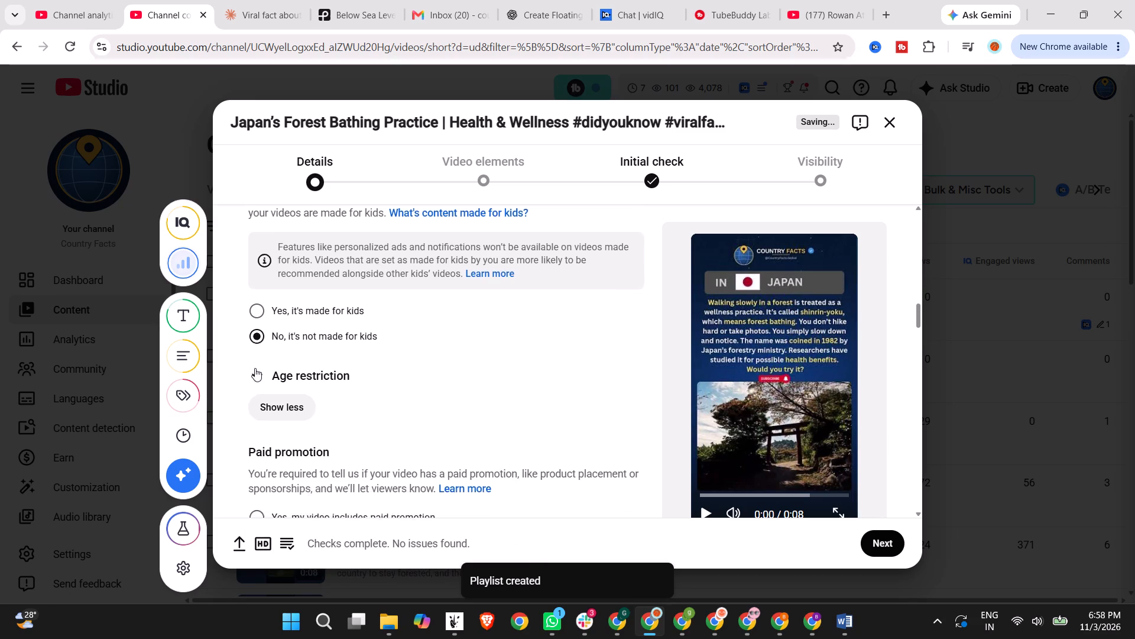
pyautogui.click(290, 347)
pyautogui.scroll(-2, 340, 359)
pyautogui.click(262, 383)
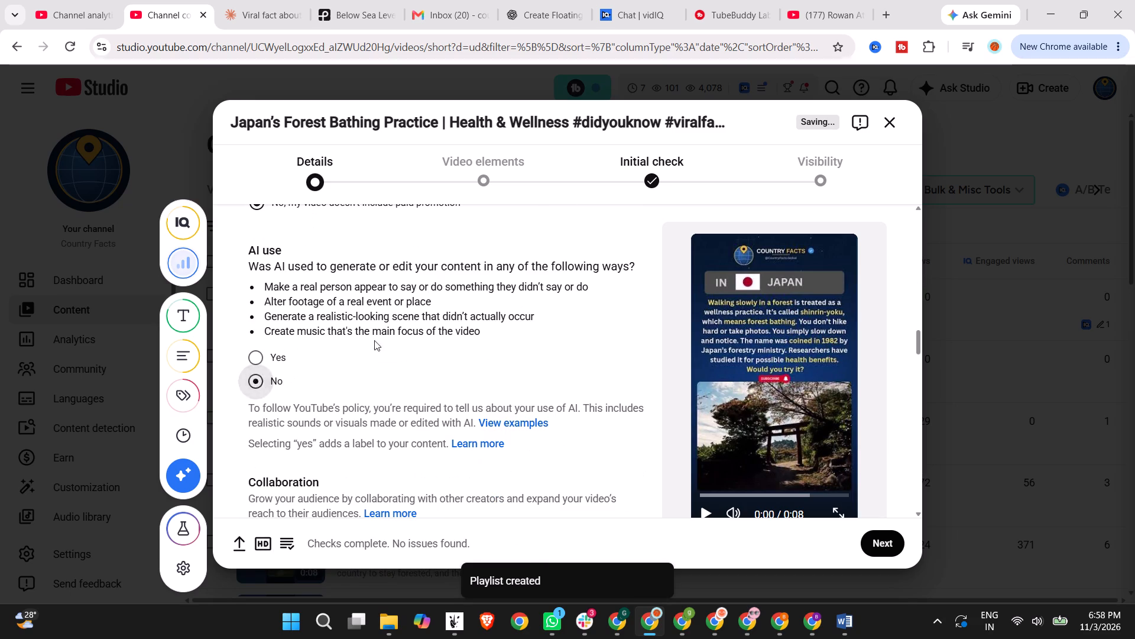
# Add the suggested tags "interesting facts" and "surprising facts" to the Short.
pyautogui.scroll(-4, 374, 340)
pyautogui.scroll(-4, 303, 398)
pyautogui.scroll(-1, 362, 448)
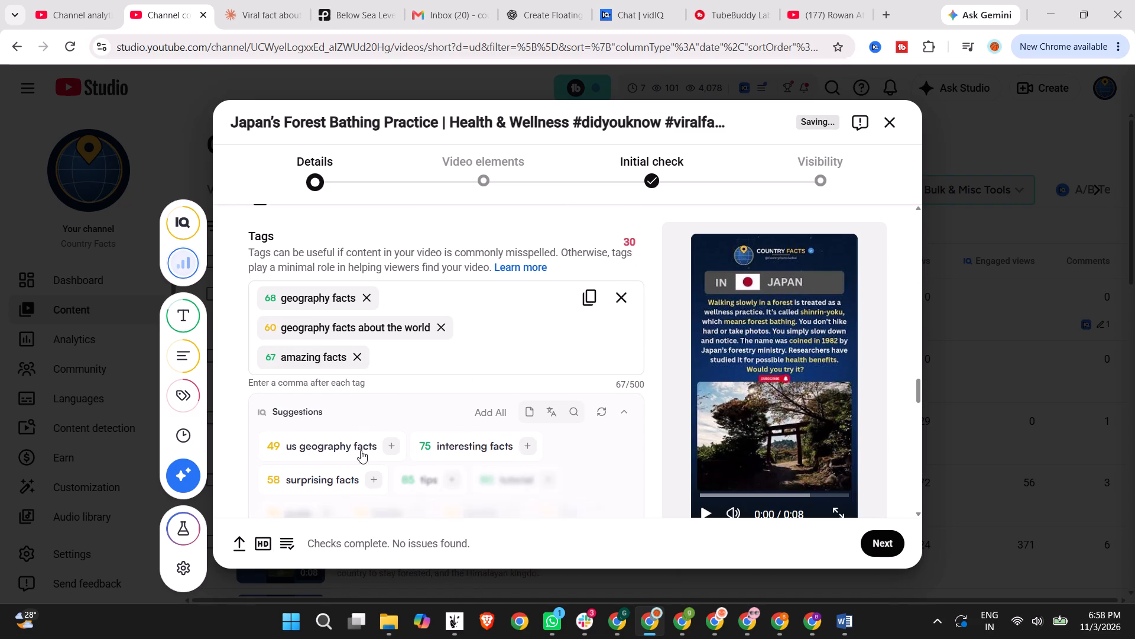
pyautogui.click(526, 401)
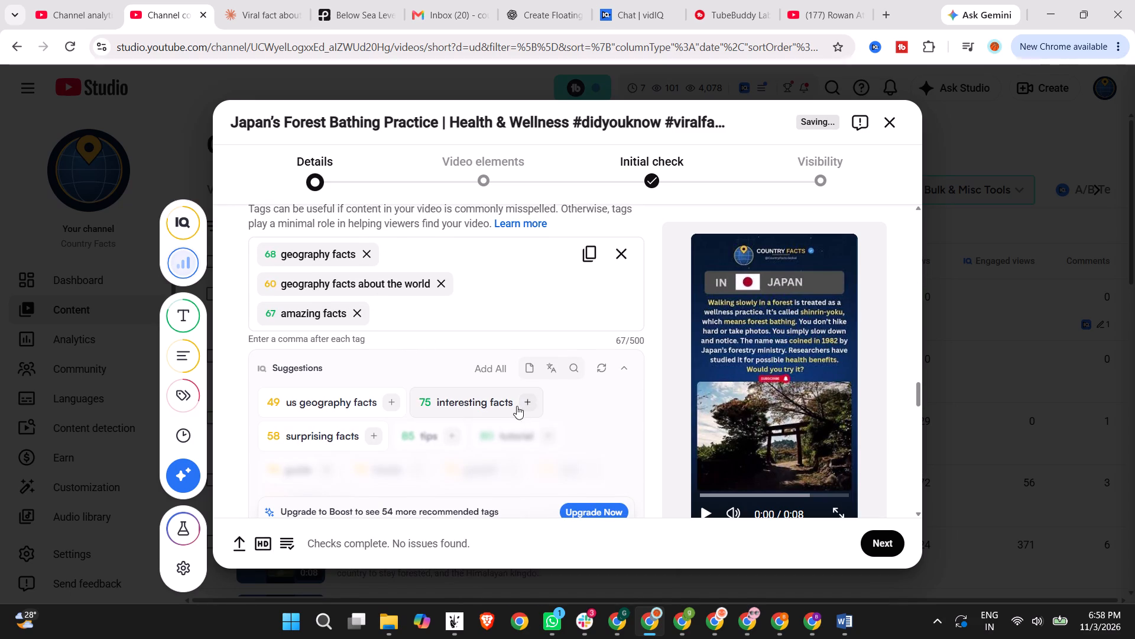
pyautogui.click(520, 400)
# Add the tags "wellness facts" and "japan secret" to the Short.
pyautogui.click(497, 347)
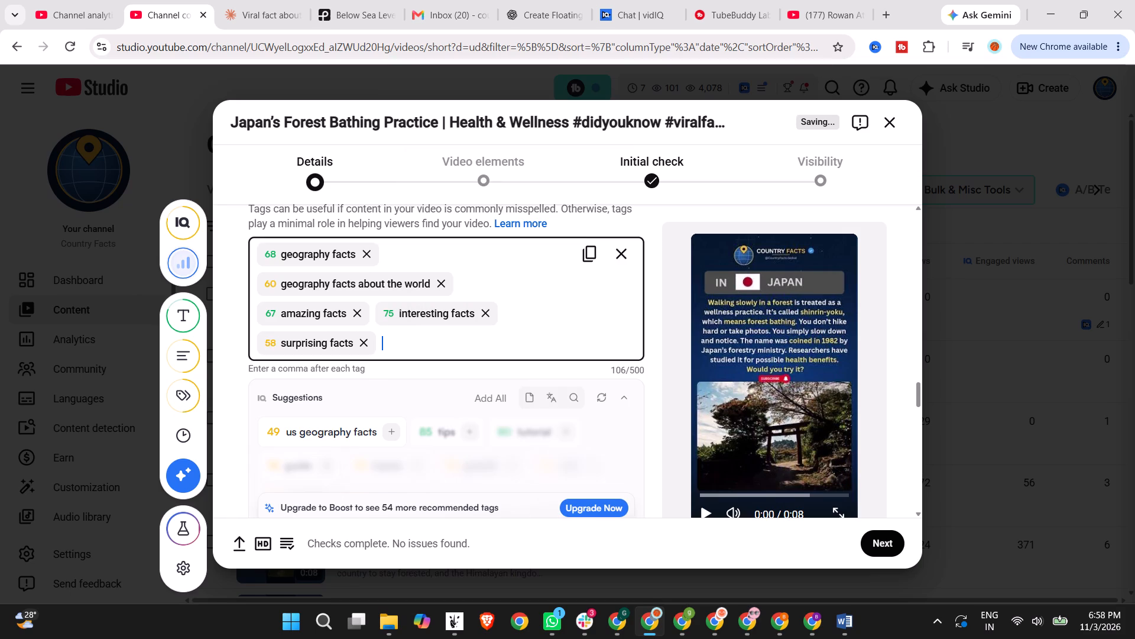
pyautogui.write('wellness facts')
pyautogui.press('Return')
pyautogui.write('japan')
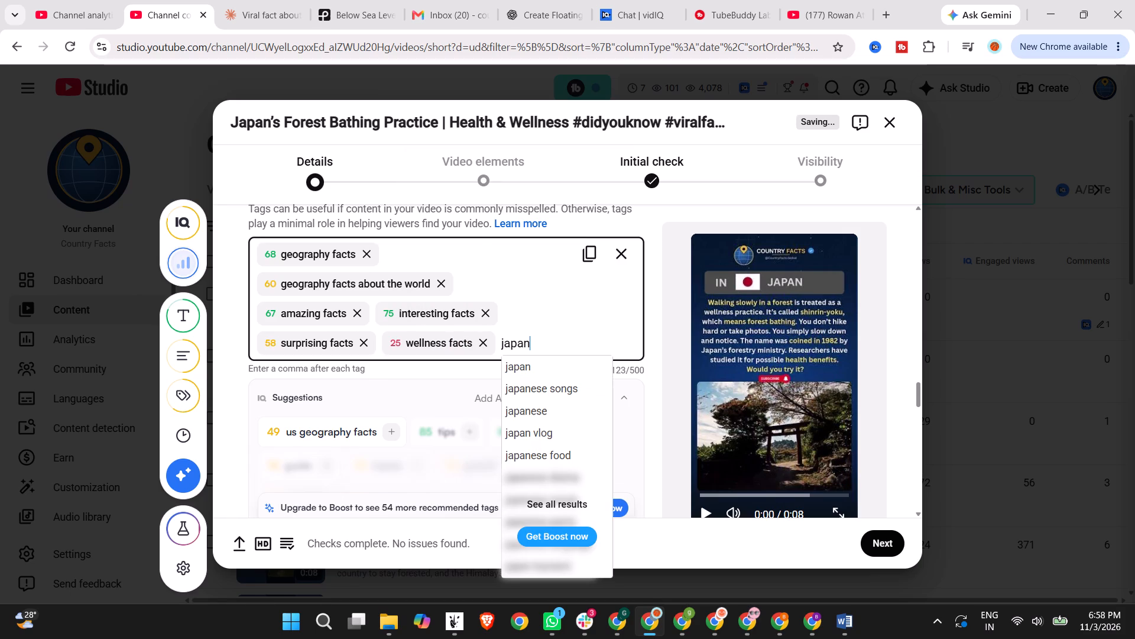
pyautogui.press('space')
pyautogui.write('s')
pyautogui.write('ec')
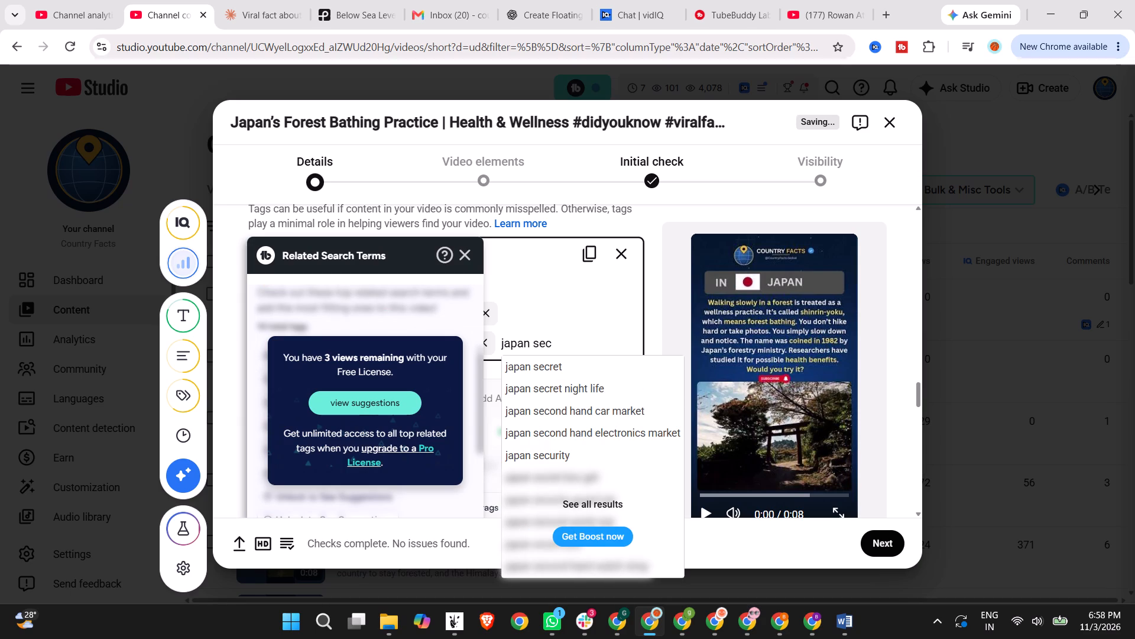
pyautogui.click(548, 368)
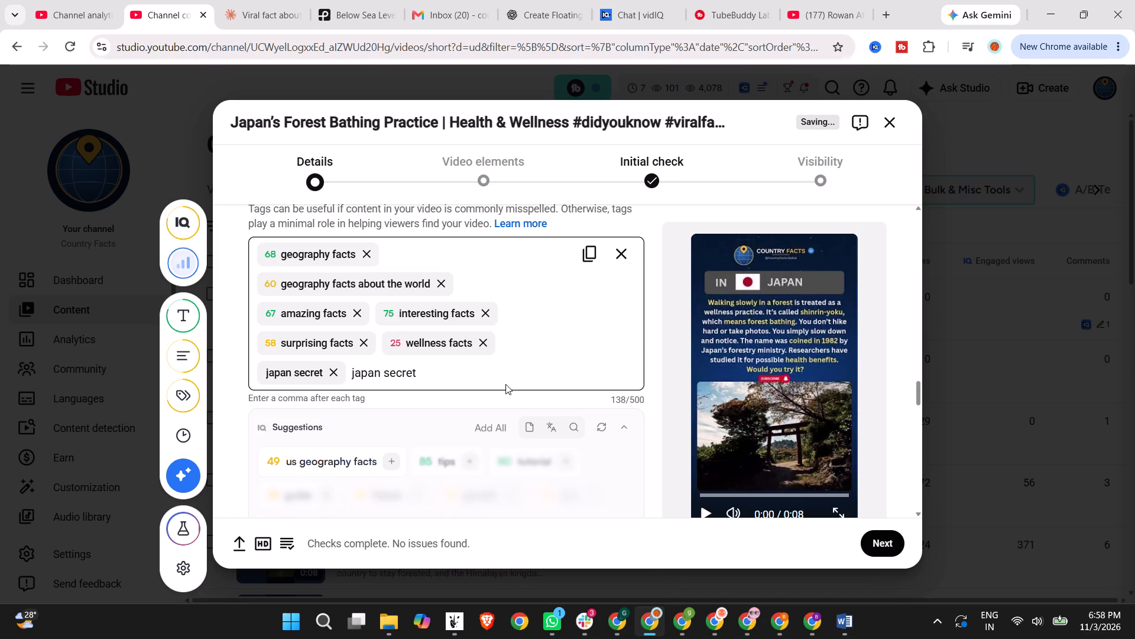
pyautogui.click(484, 376)
pyautogui.moveTo(466, 375); pyautogui.dragTo(364, 370)
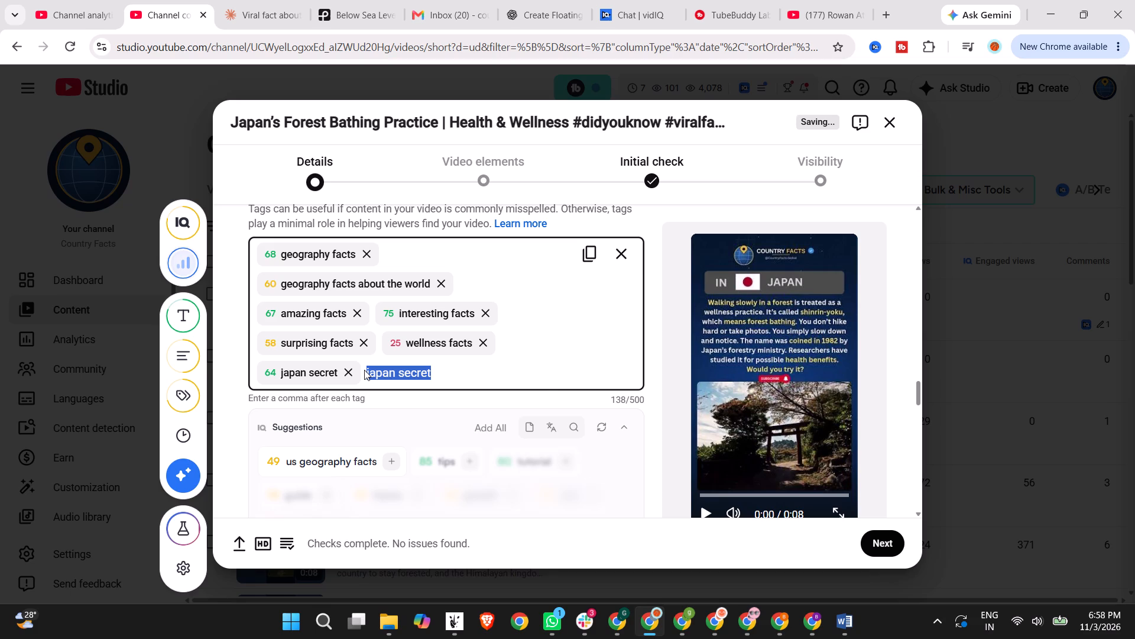
pyautogui.write('japan well')
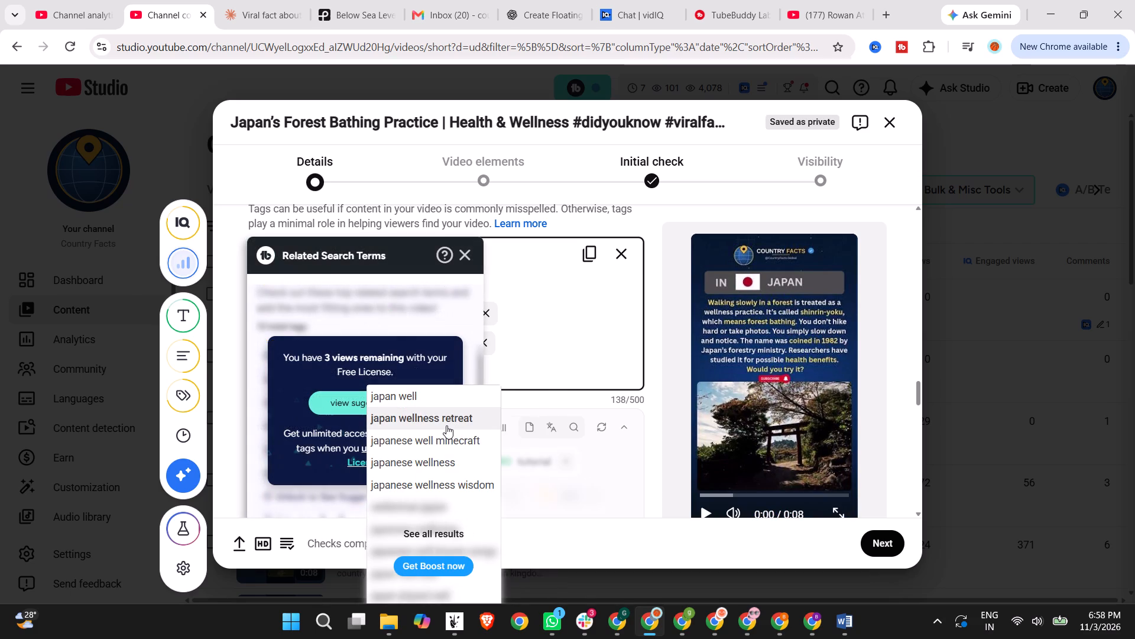
pyautogui.click(456, 482)
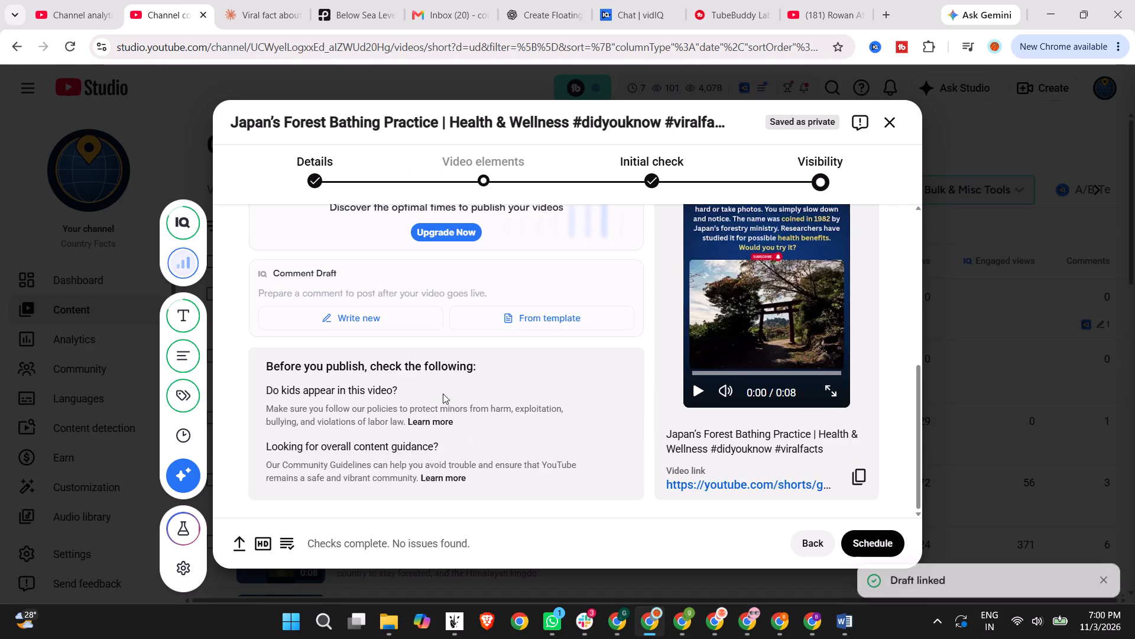
# Go back to the Short's details and add the copied "shinrin-yoku" as a tag after "china".
pyautogui.scroll(5, 443, 393)
pyautogui.scroll(4, 369, 389)
pyautogui.scroll(3, 436, 381)
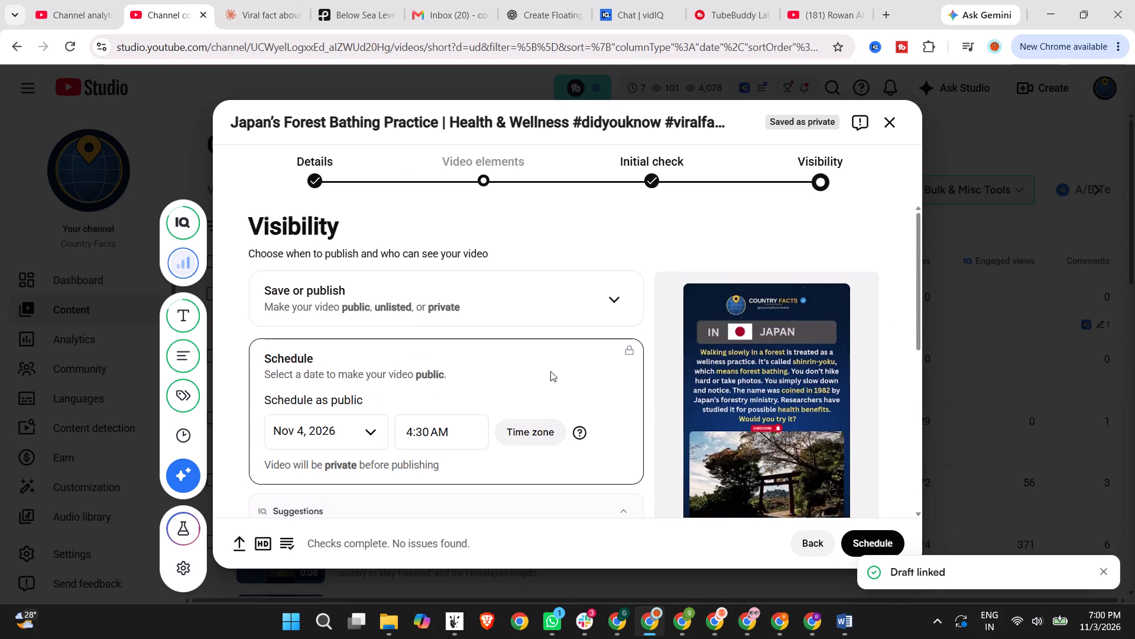
pyautogui.click(322, 177)
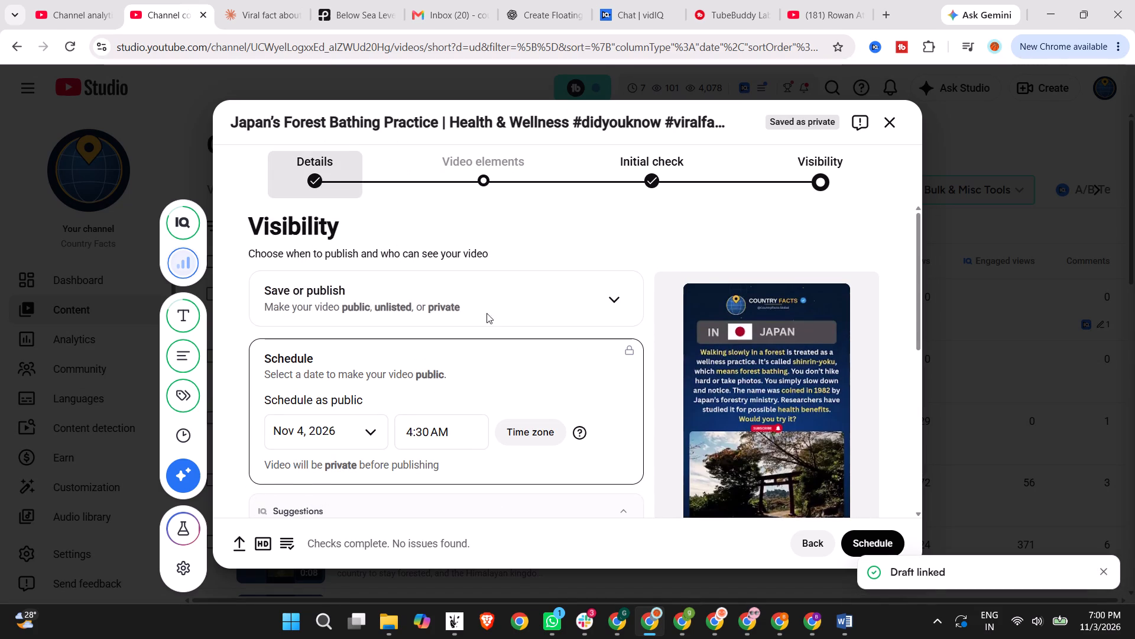
pyautogui.scroll(-8, 379, 364)
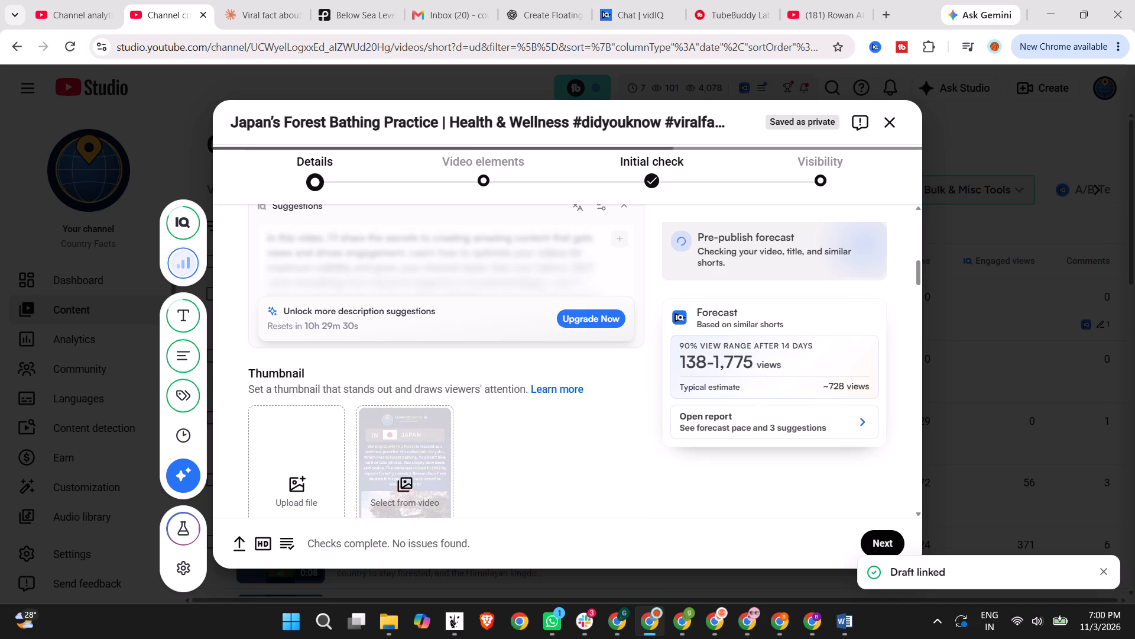
pyautogui.scroll(-5, 406, 372)
pyautogui.scroll(-7, 355, 312)
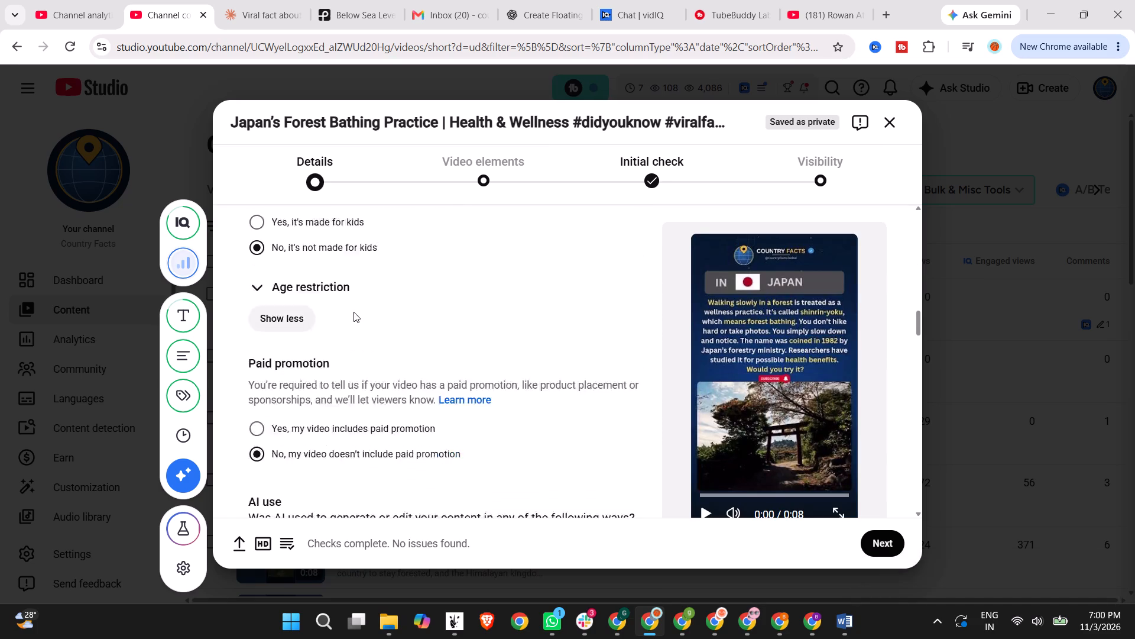
pyautogui.scroll(-11, 354, 312)
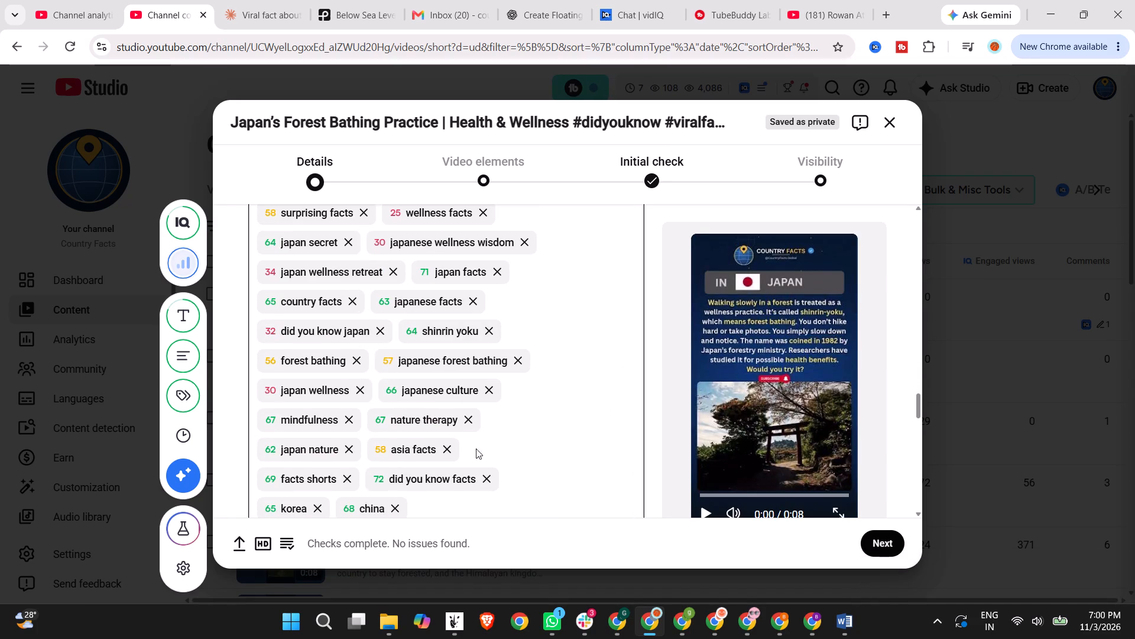
pyautogui.click(446, 516)
pyautogui.hotkey('ctrl', 'v')
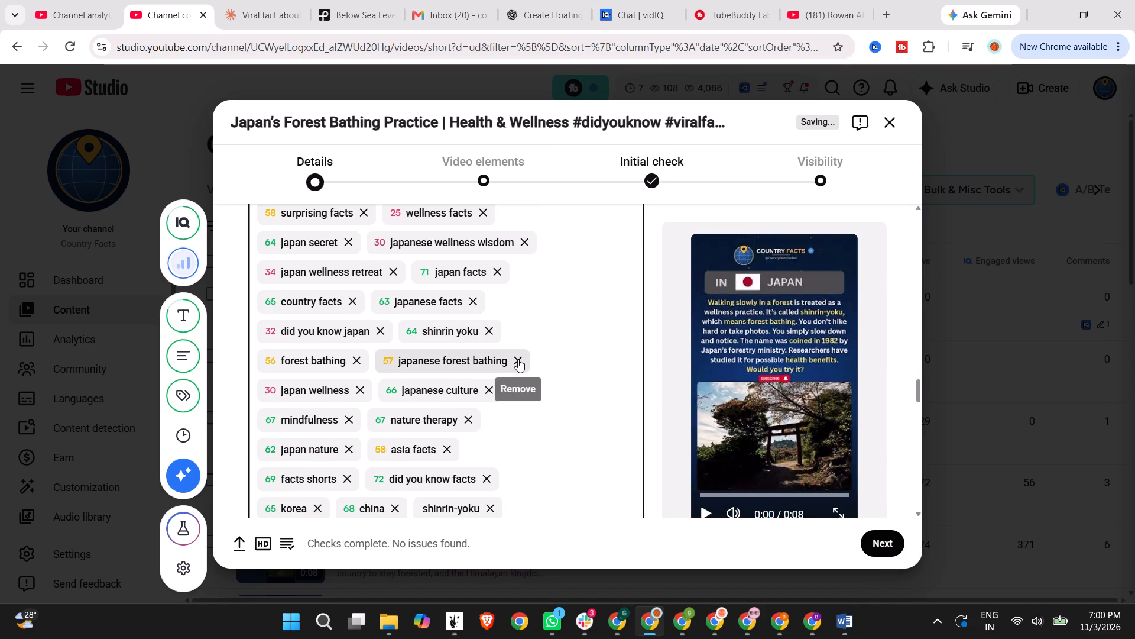
pyautogui.scroll(-2, 599, 279)
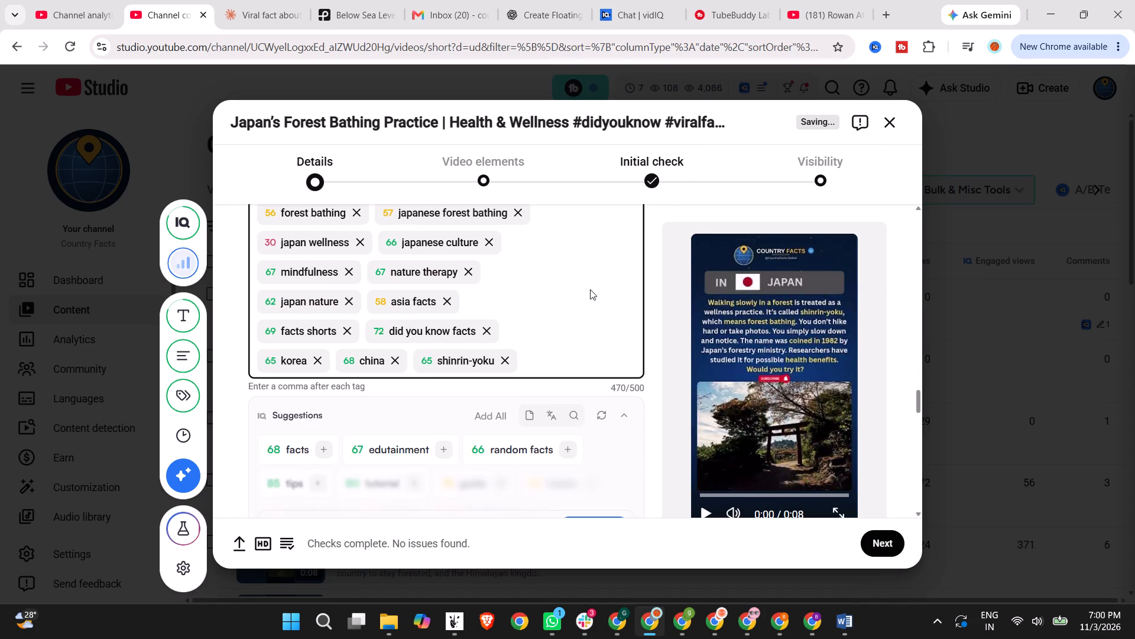
# Add the tags "trekking" and "mountain climbing facts" to the Short after "shinrin-yoku".
pyautogui.write('trekking')
pyautogui.press('Return')
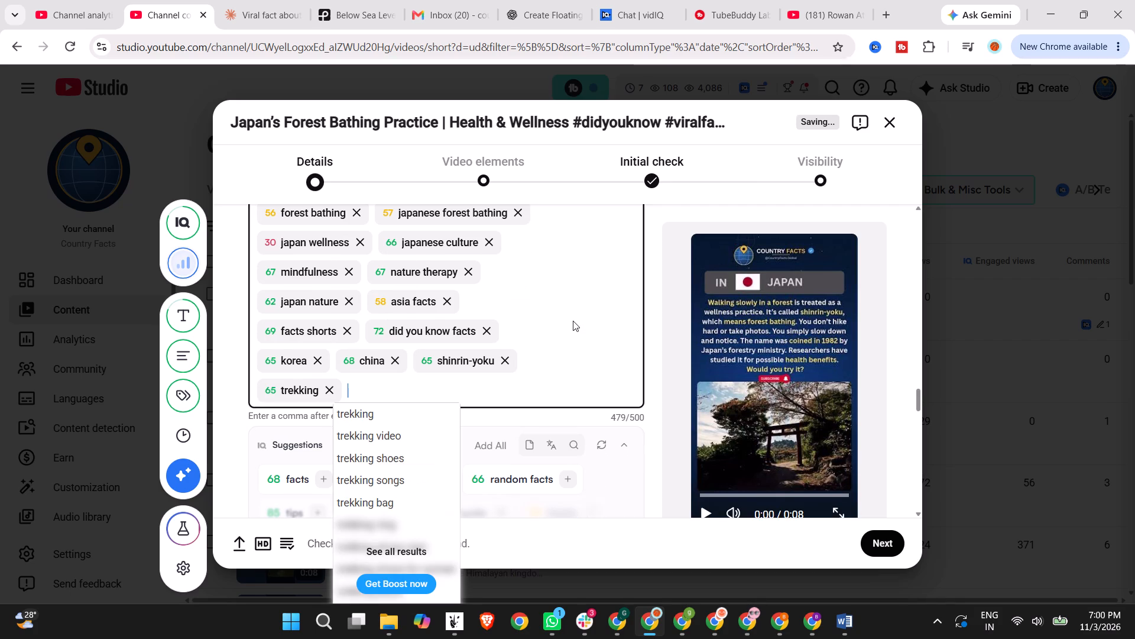
pyautogui.write('mountain climibi')
pyautogui.press('BackSpace')
pyautogui.press('BackSpace')
pyautogui.press('BackSpace')
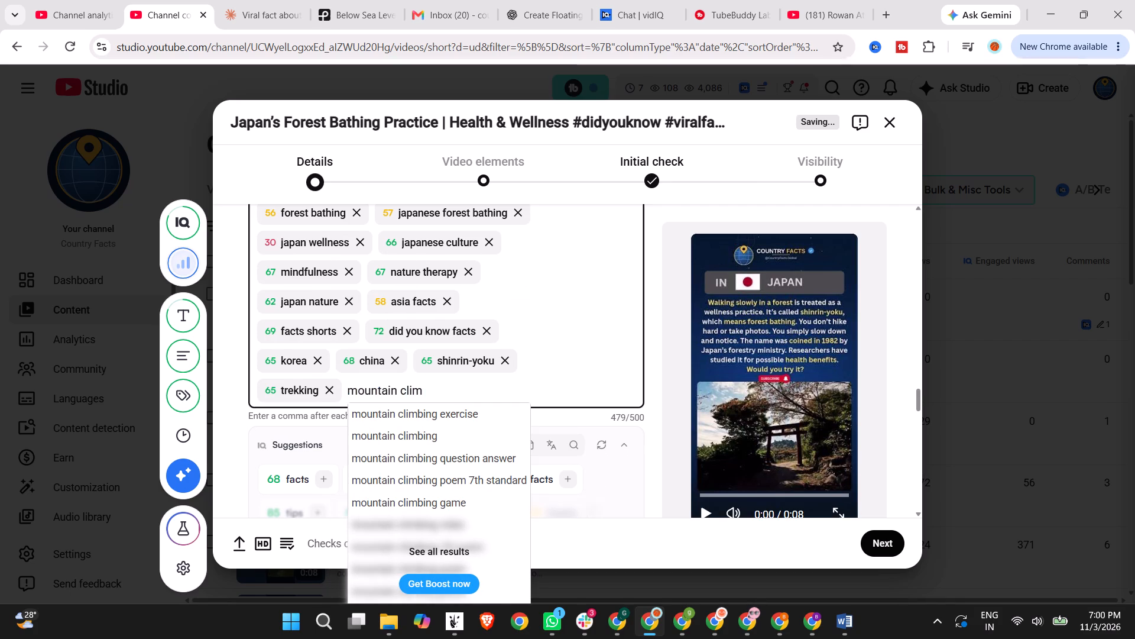
pyautogui.write('bing facts')
pyautogui.press('Return')
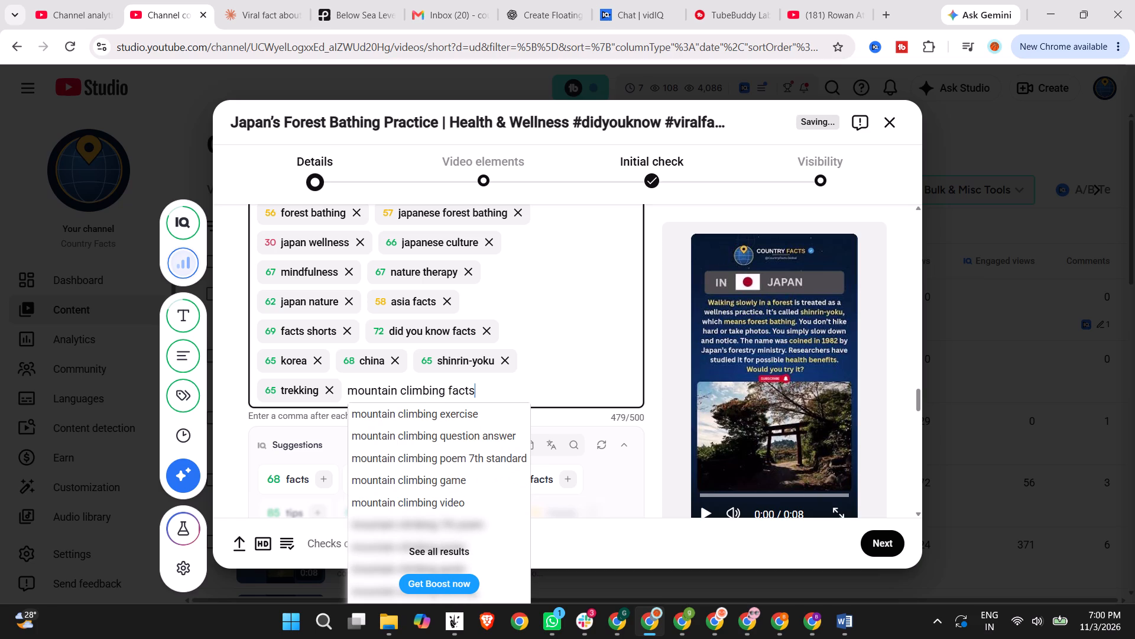
# Add the suggested tags "facts", "edutainment" and "random facts" to the Short.
pyautogui.click(325, 480)
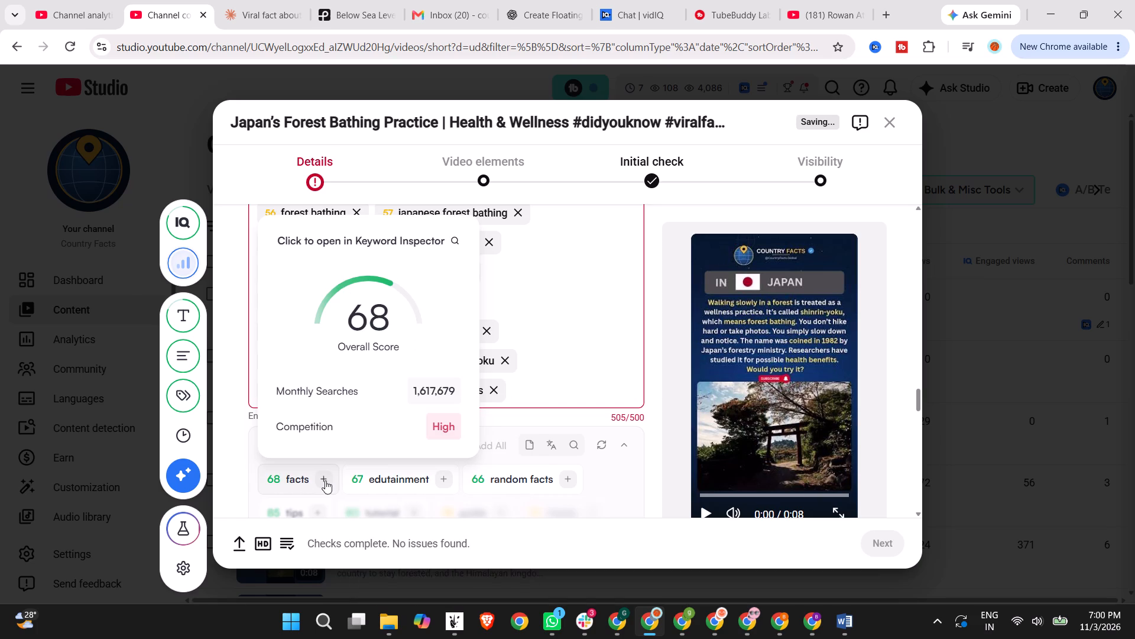
pyautogui.click(360, 504)
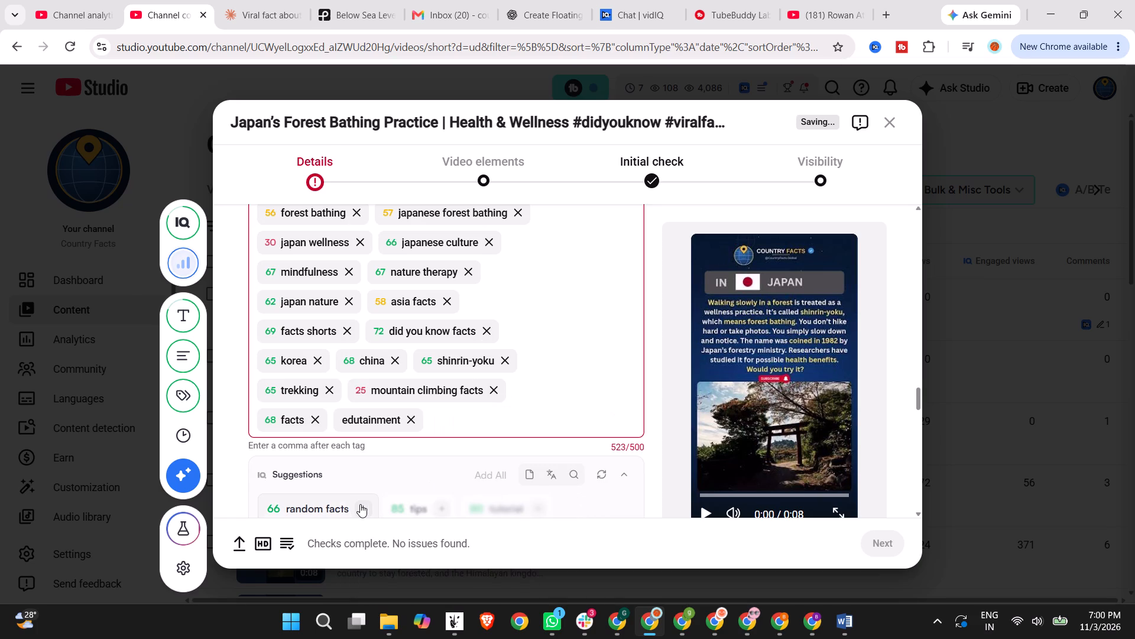
pyautogui.click(362, 505)
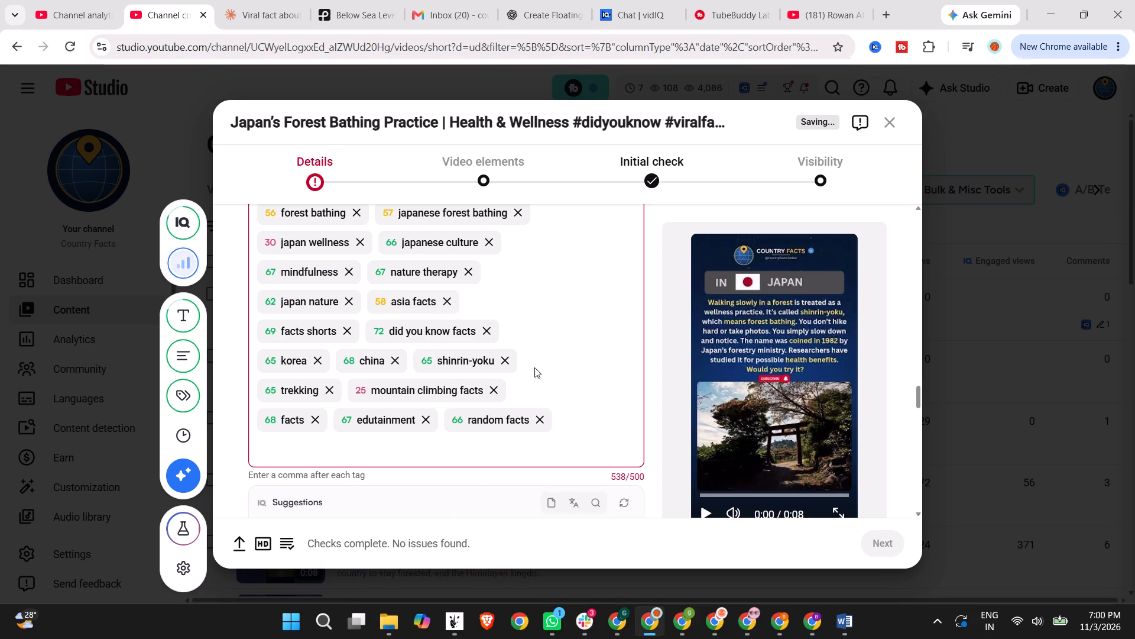
# Remove the tags "mountain climbing facts" and "japan wellness" to bring the tag list under the 500-character limit.
pyautogui.click(492, 390)
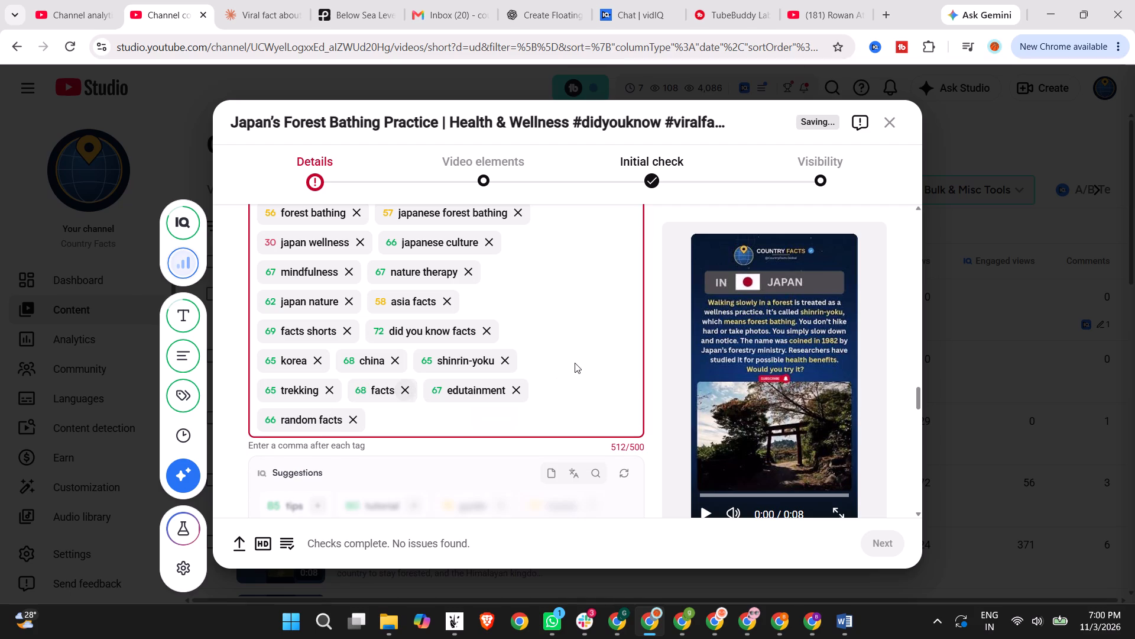
pyautogui.scroll(3, 553, 371)
pyautogui.scroll(-1, 544, 372)
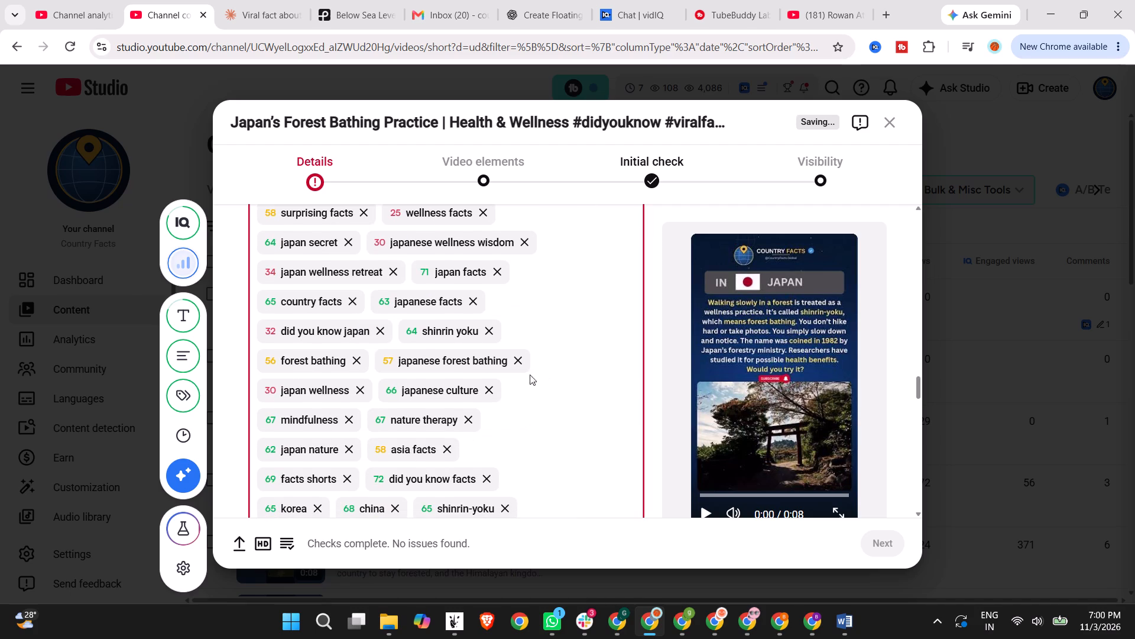
pyautogui.scroll(1, 366, 388)
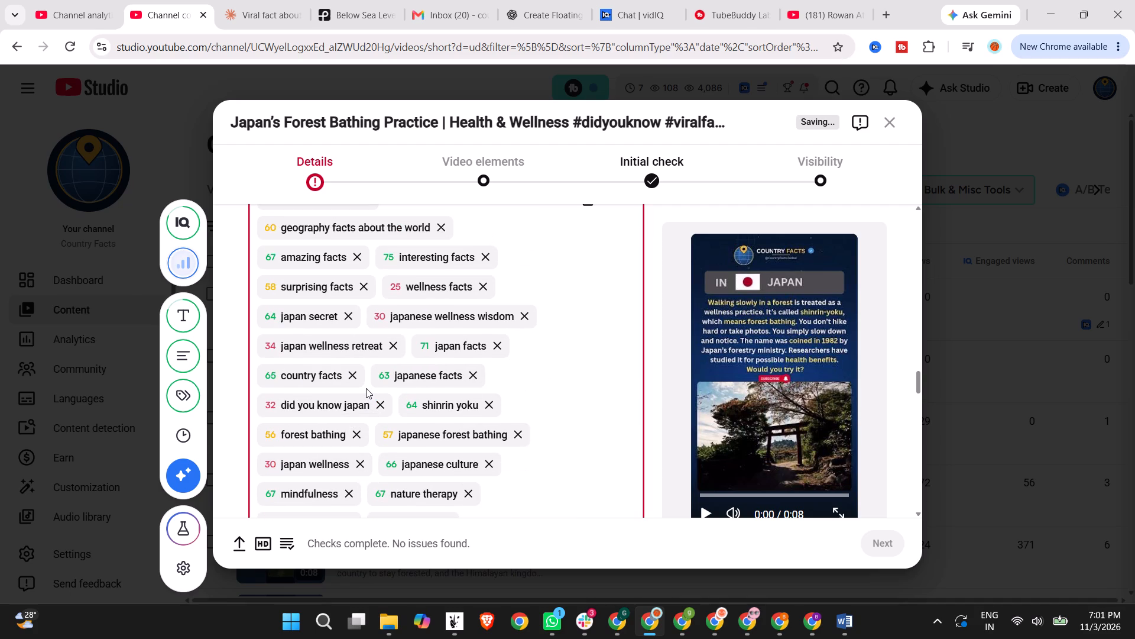
pyautogui.click(358, 461)
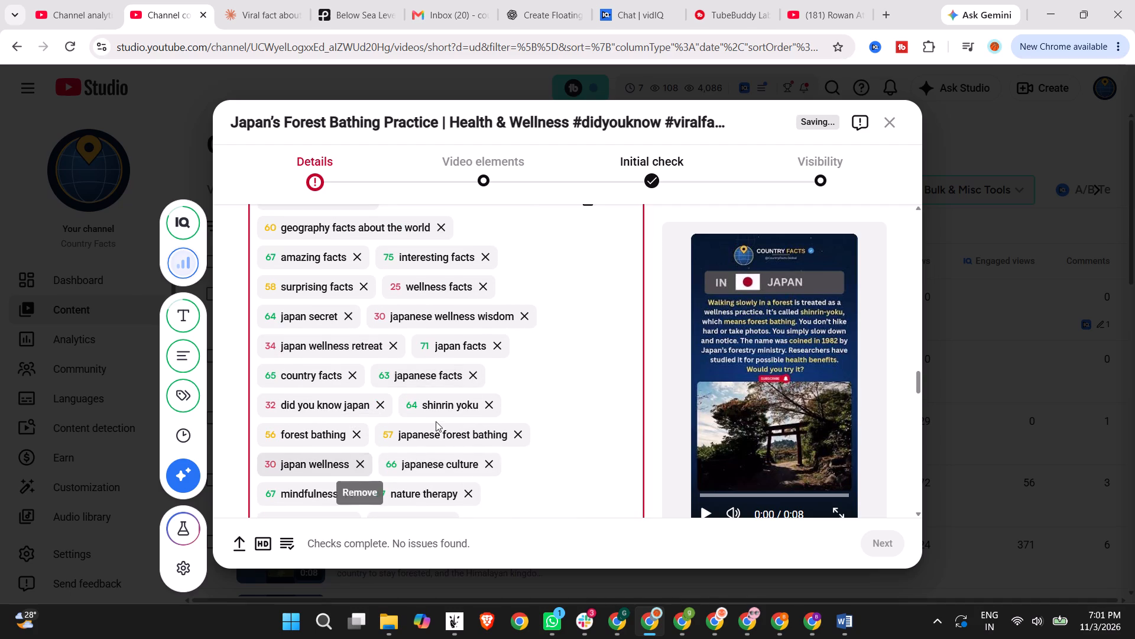
# Advance to the Visibility stage, review the comment draft and publish time, and schedule the Short for Nov 4, 2026 at 4:30 AM.
pyautogui.scroll(-3, 436, 421)
pyautogui.scroll(-5, 565, 421)
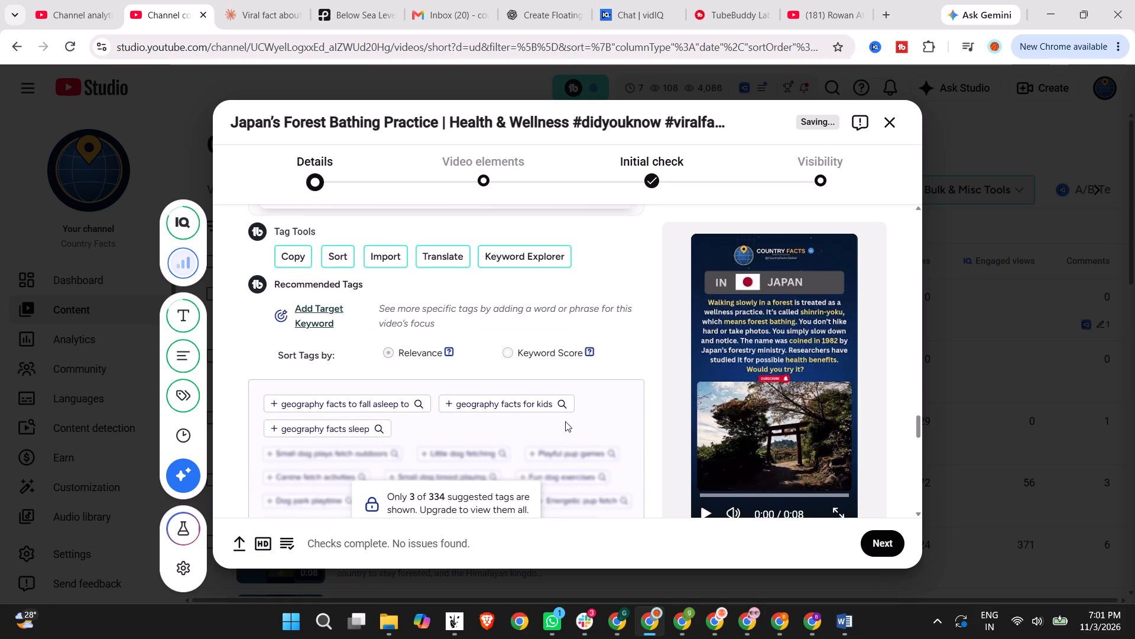
pyautogui.scroll(-19, 565, 421)
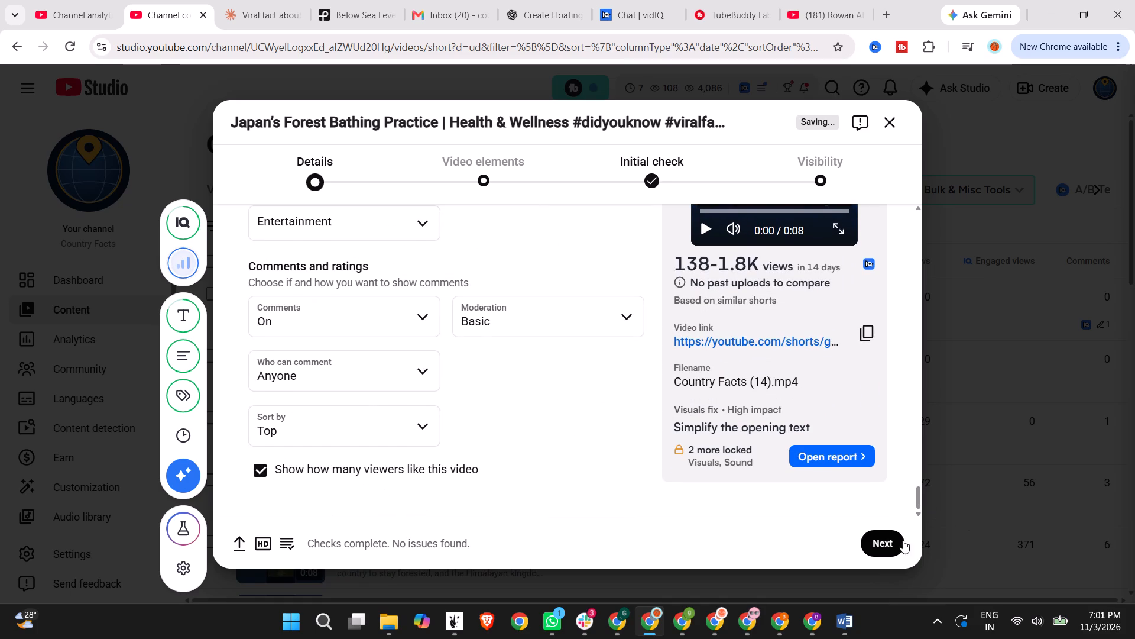
pyautogui.click(883, 543)
pyautogui.click(882, 543)
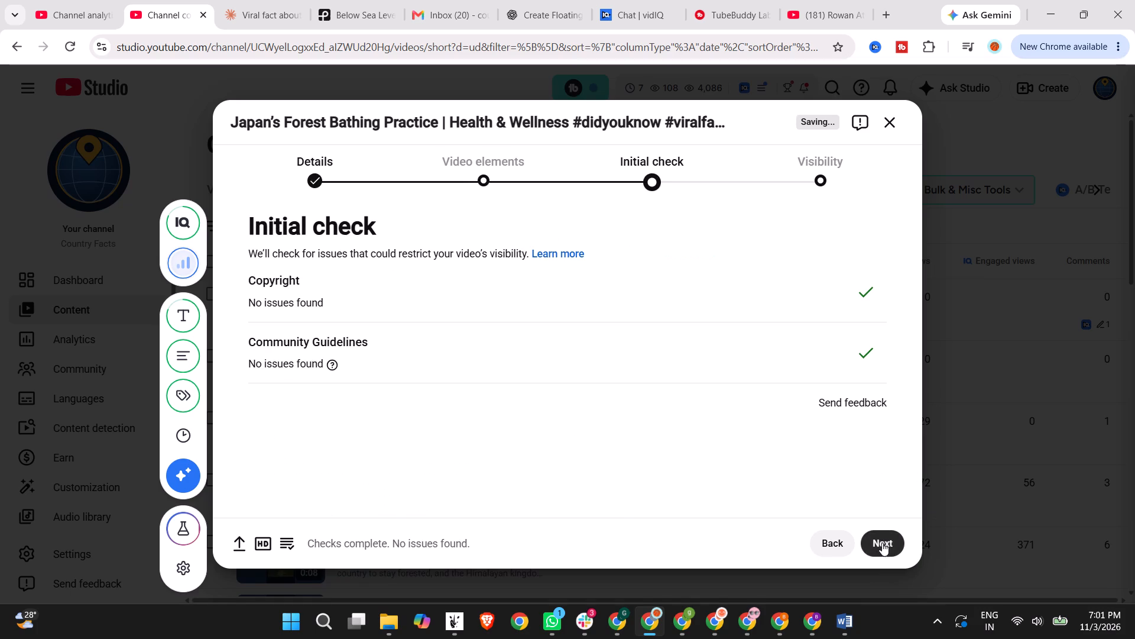
pyautogui.click(893, 537)
pyautogui.scroll(-5, 596, 366)
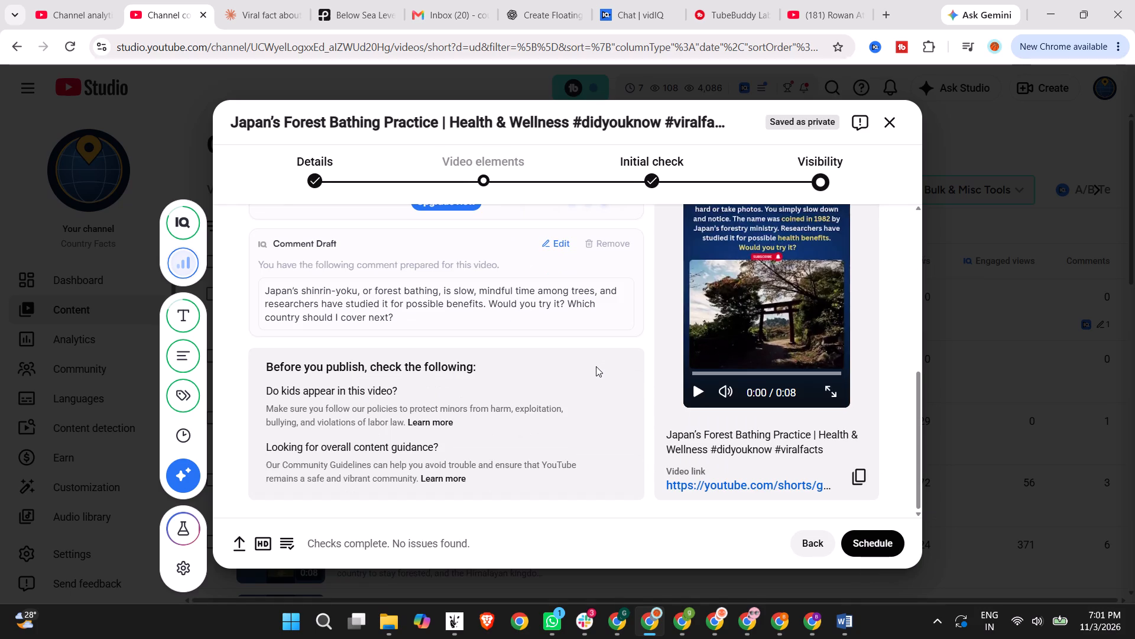
pyautogui.scroll(7, 596, 366)
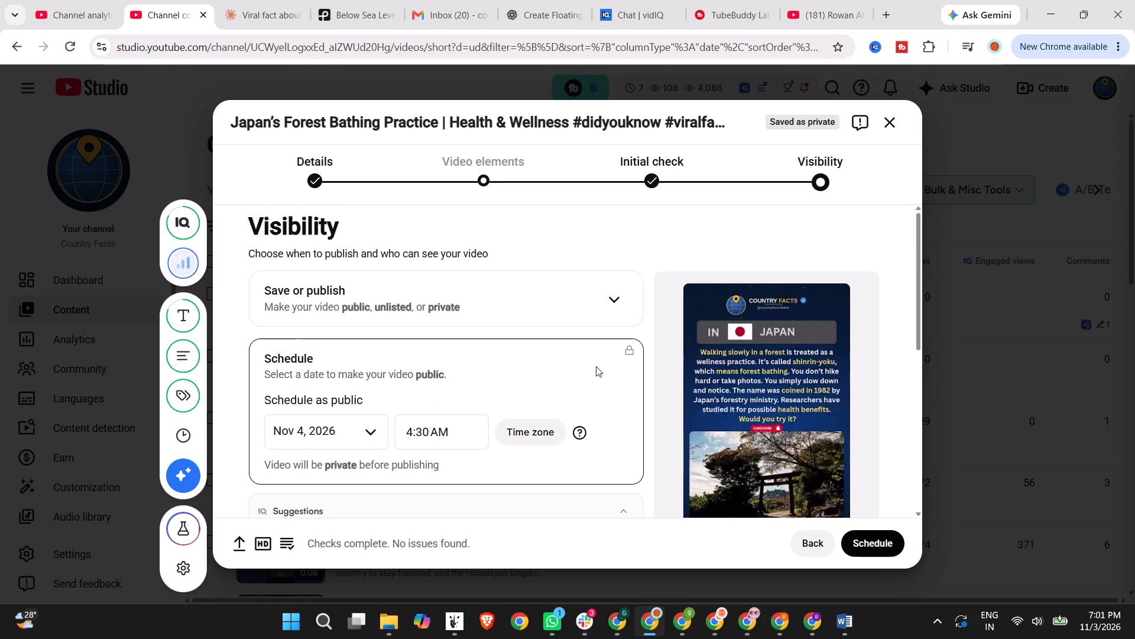
pyautogui.scroll(-7, 596, 366)
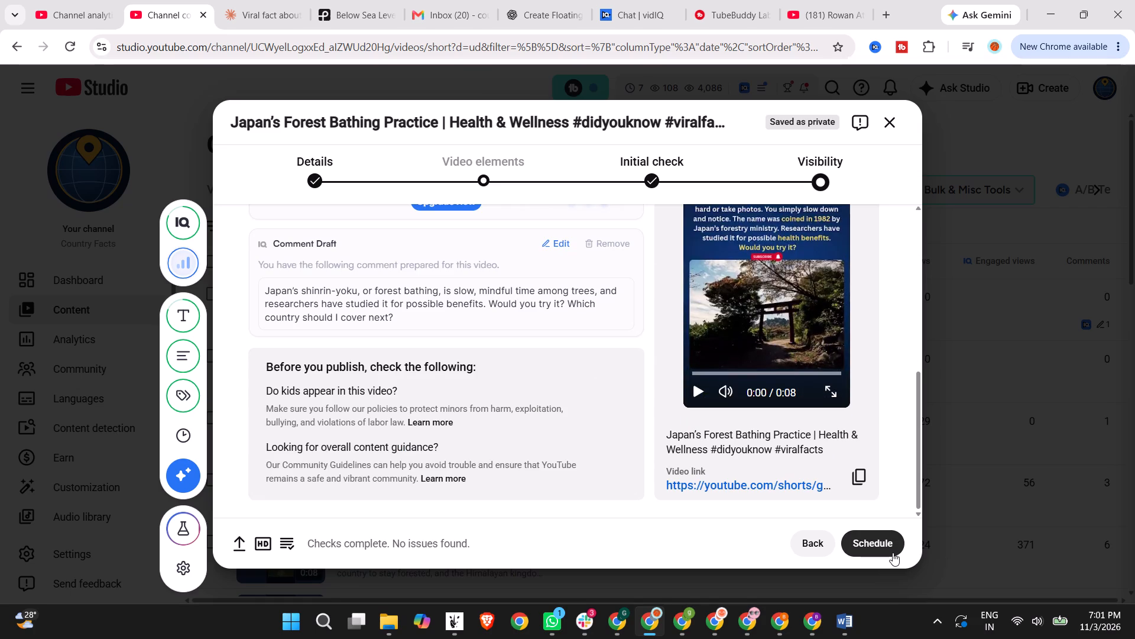
pyautogui.click(890, 551)
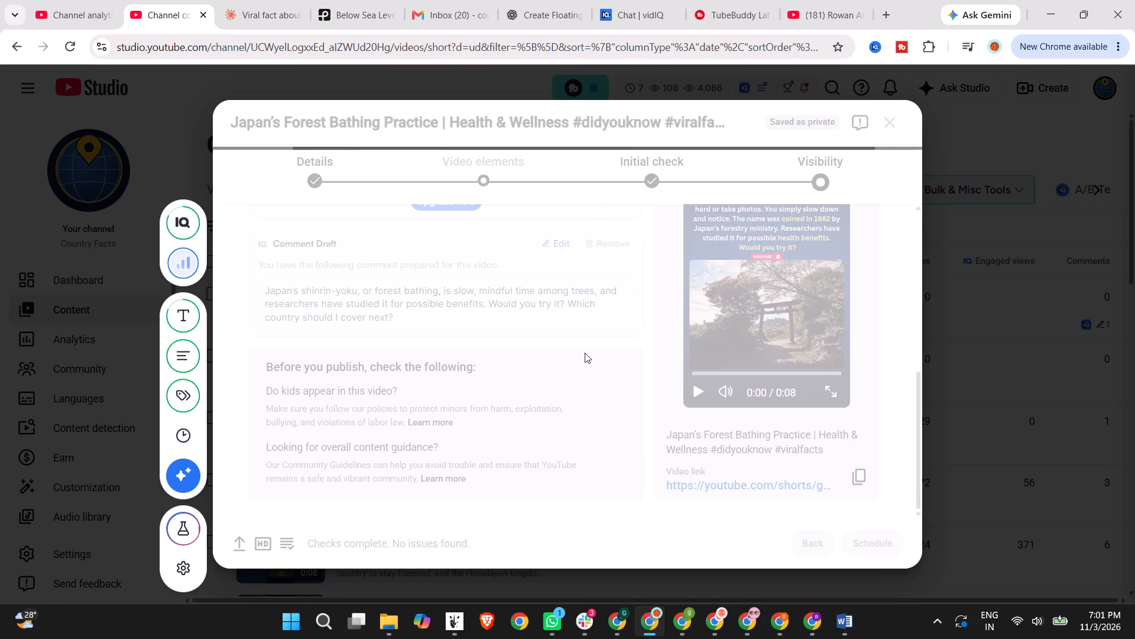